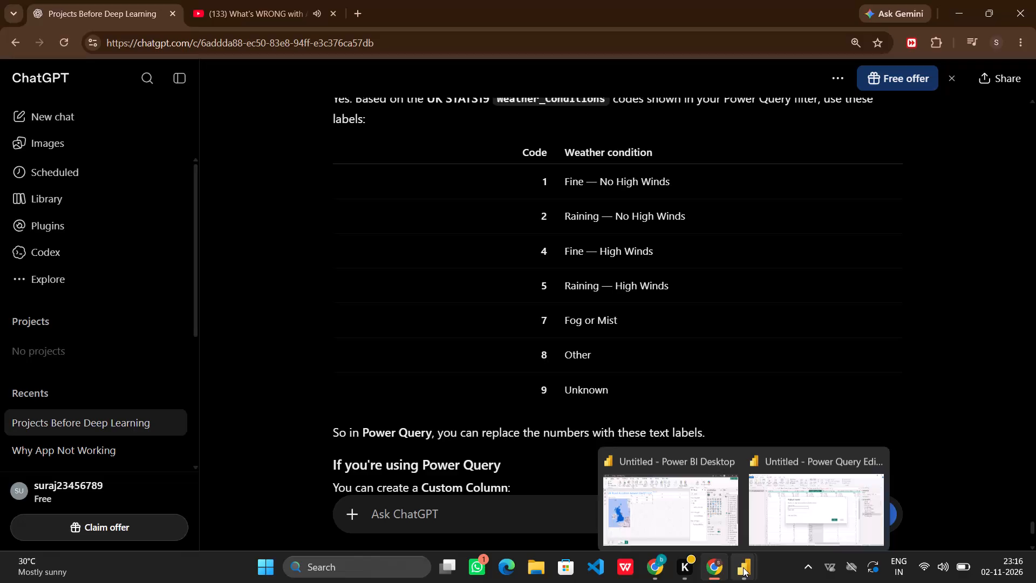
In the Power Query Editor, replace the value 2 with "Raining" in the weather_conditions column.
click(782, 514)
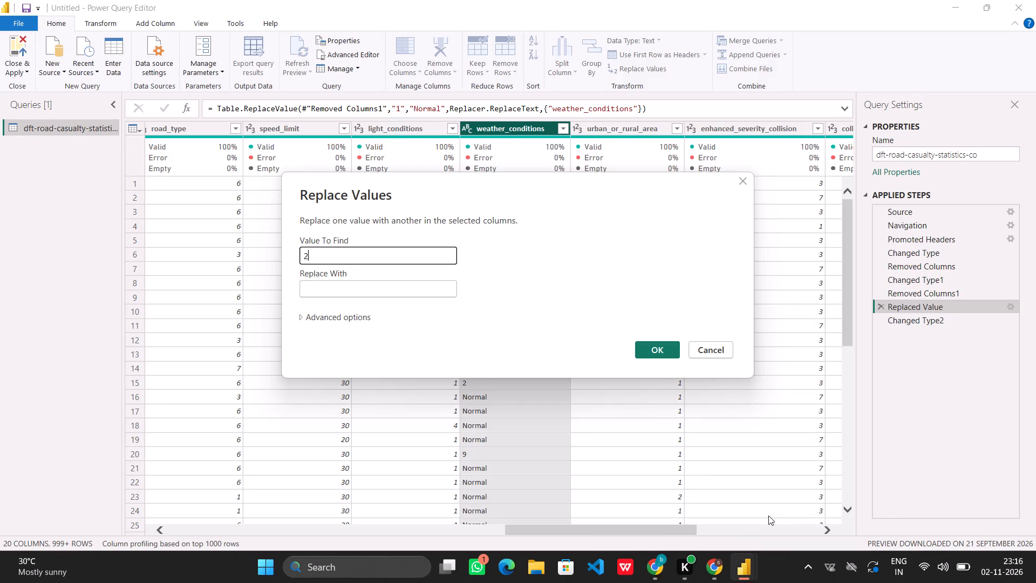
click(418, 286)
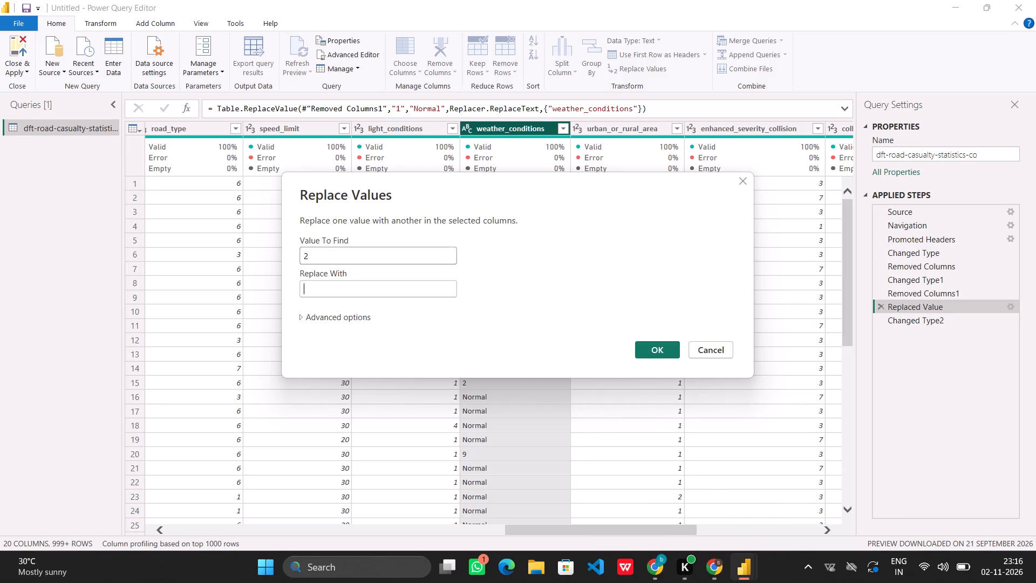
text(aining)
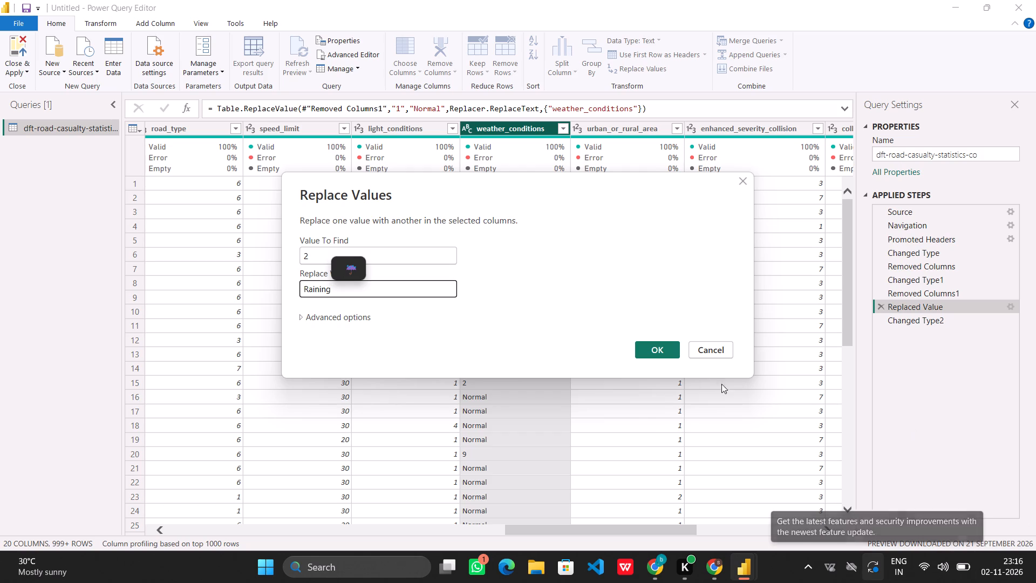
click(662, 343)
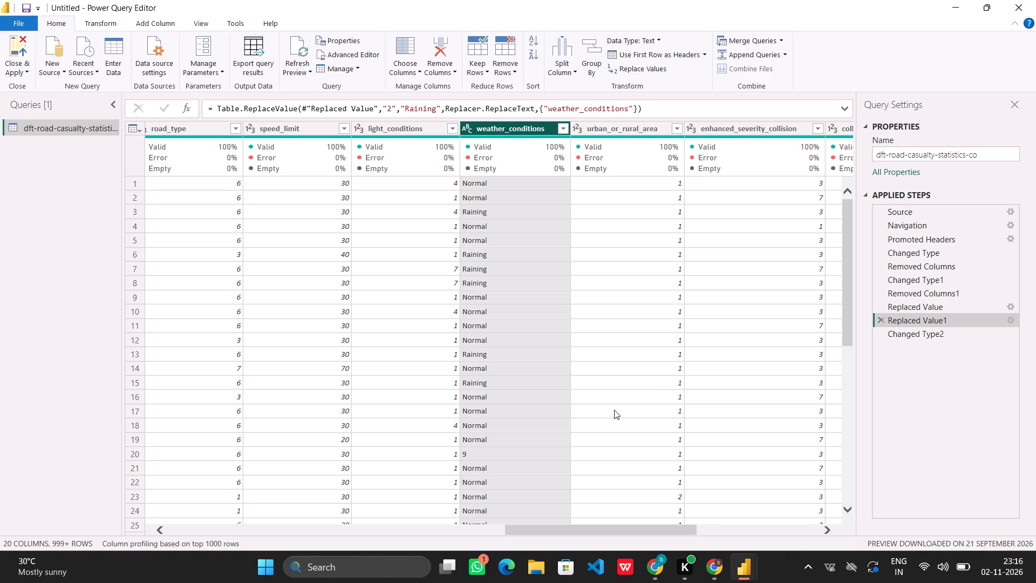
click(562, 132)
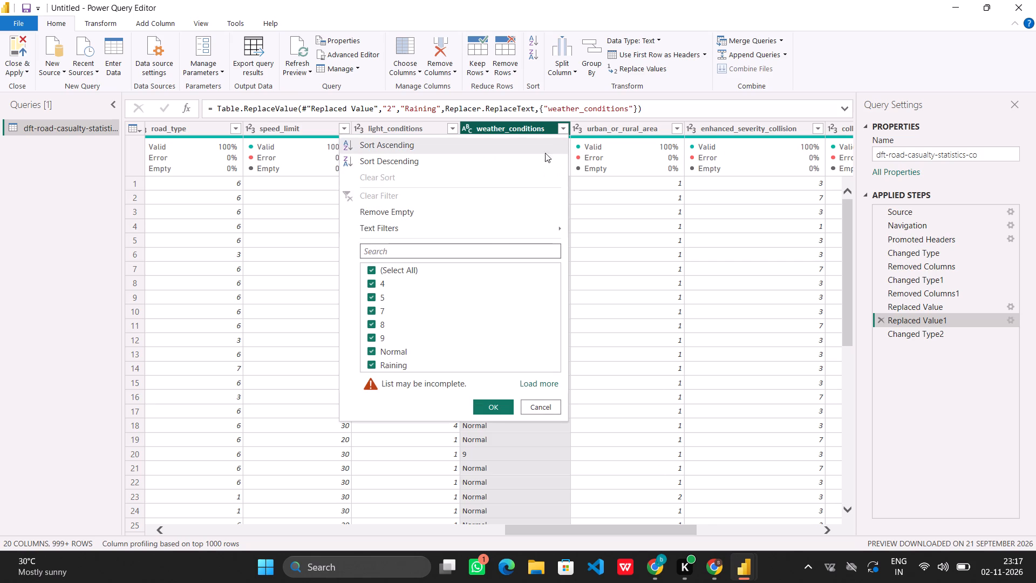
right_click(535, 128)
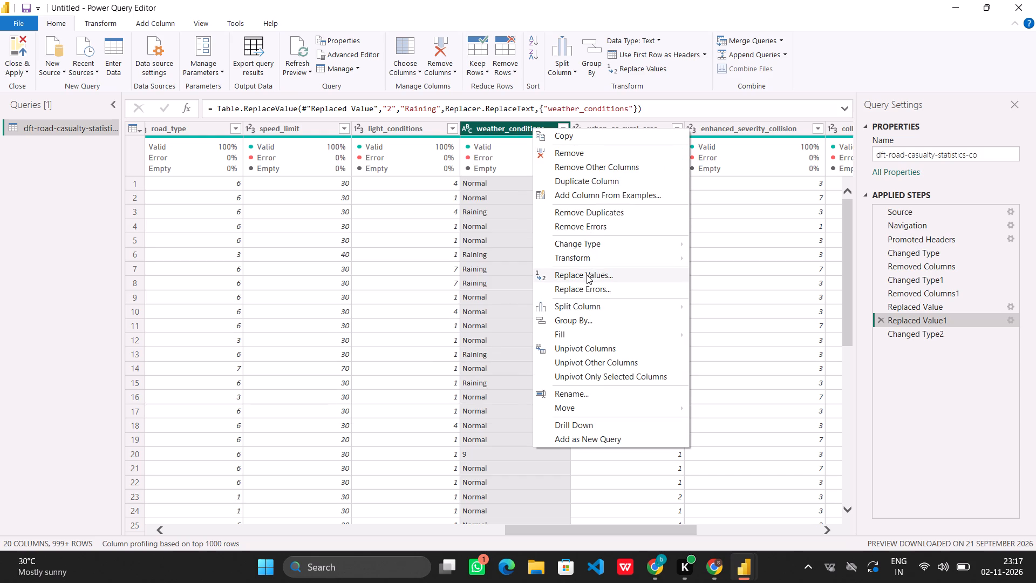
click(587, 275)
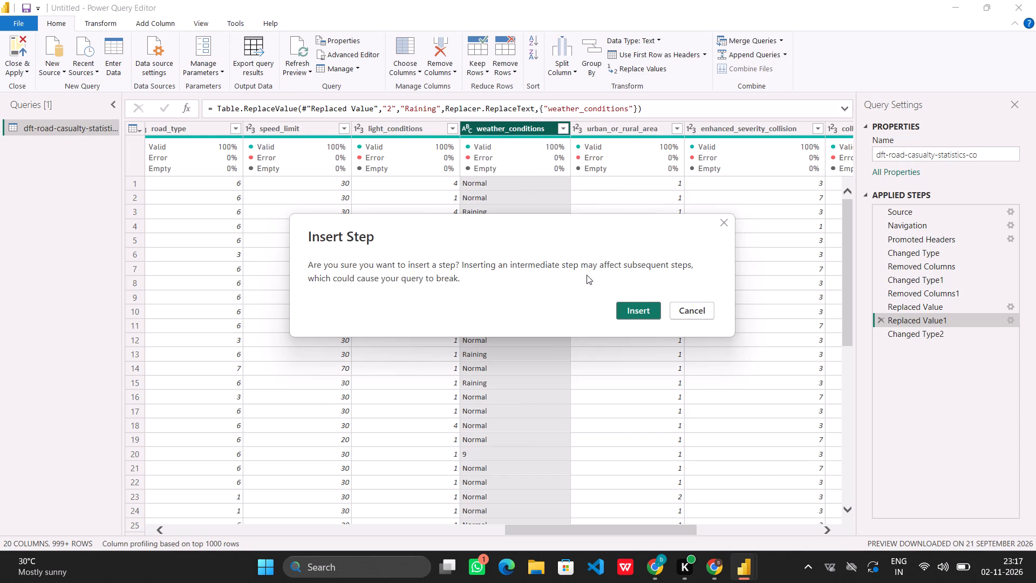
click(629, 309)
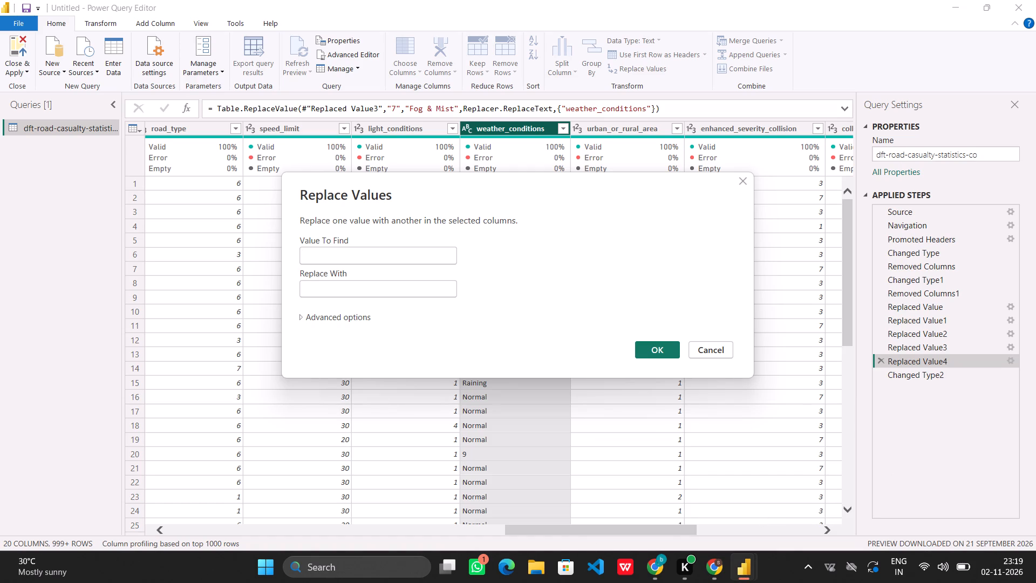
key(8)
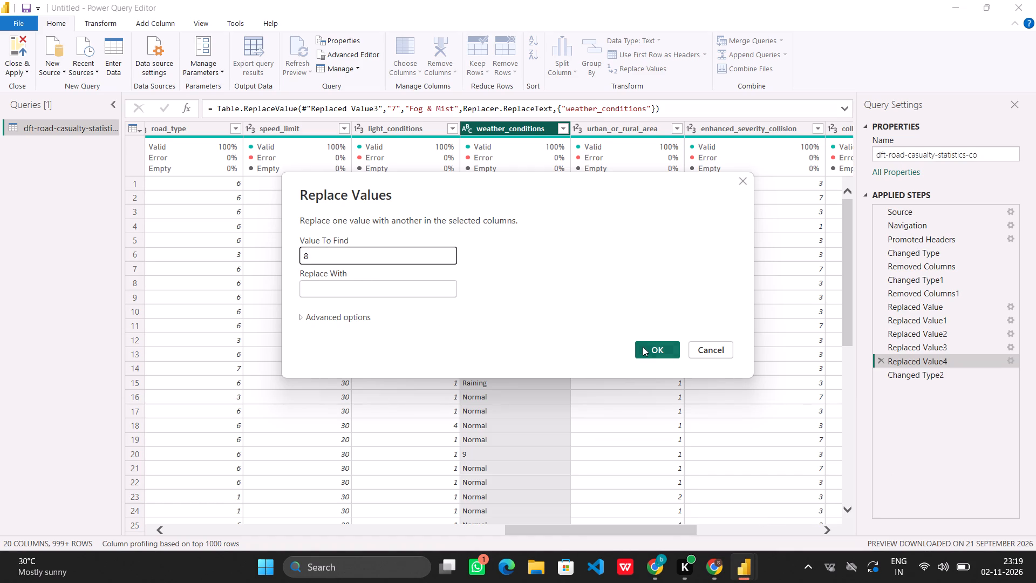
click(643, 347)
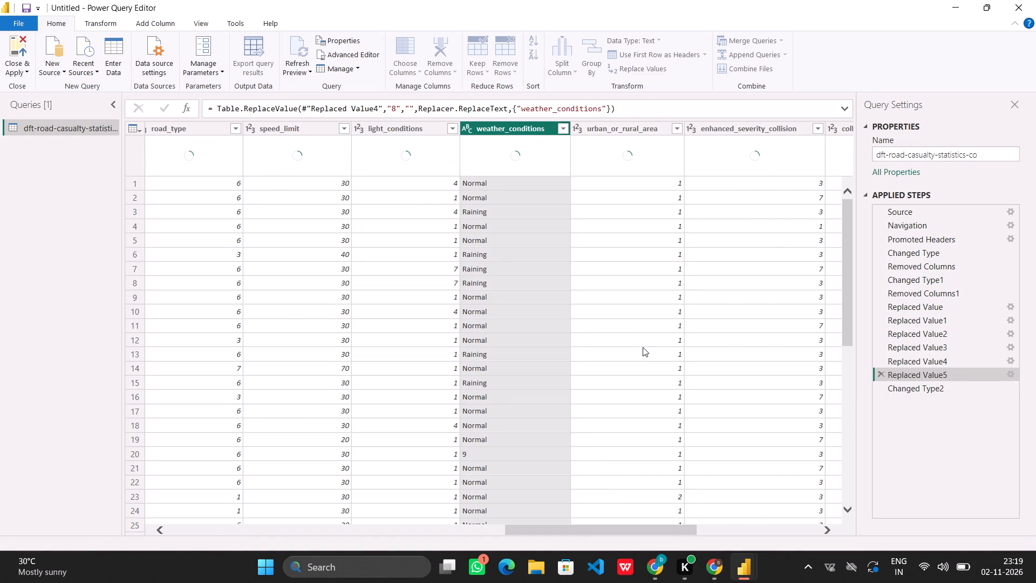
Insert a step replacing 9 with an empty value in the weather_conditions column.
right_click(535, 125)
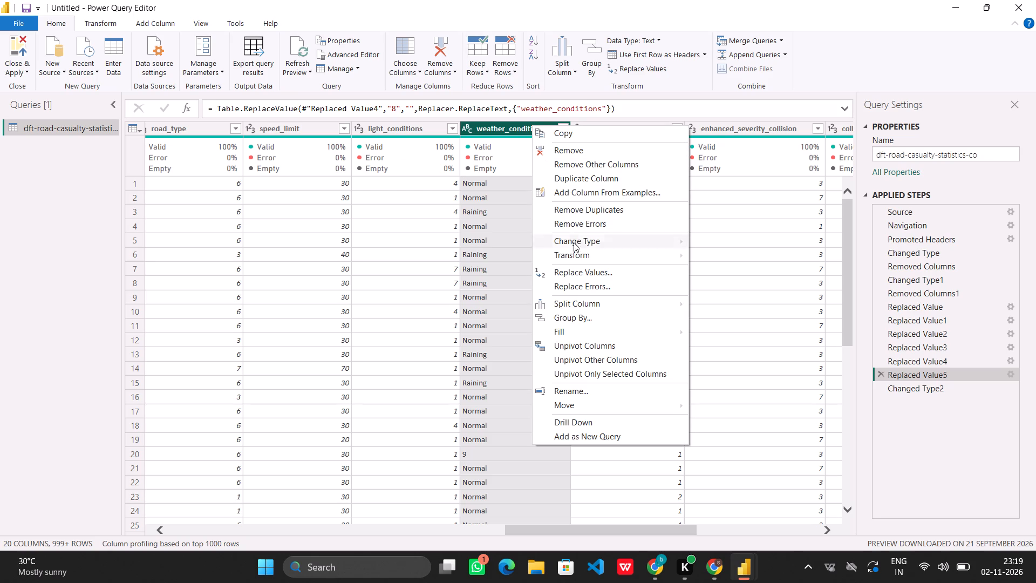
click(578, 274)
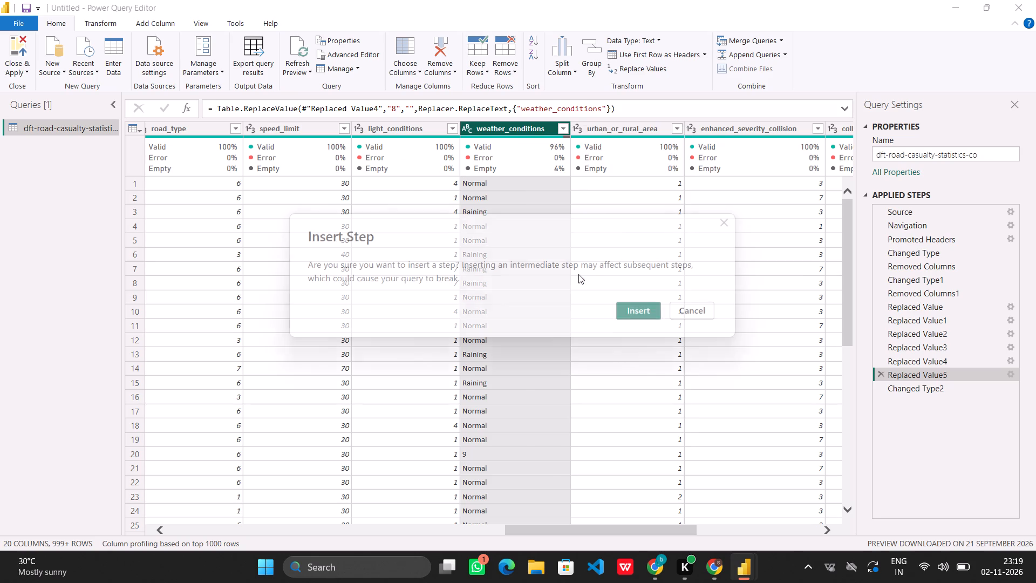
click(631, 311)
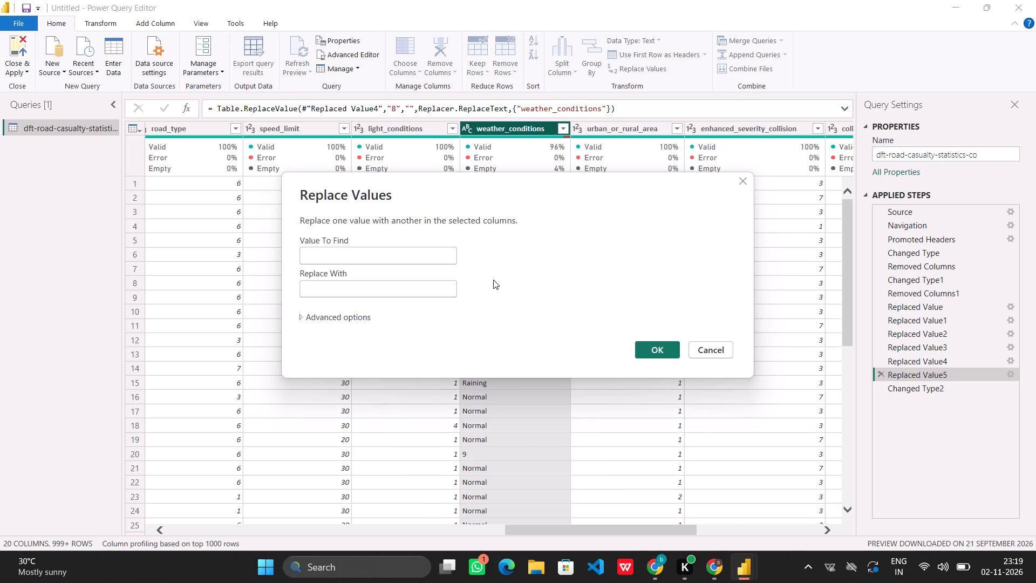
key(9)
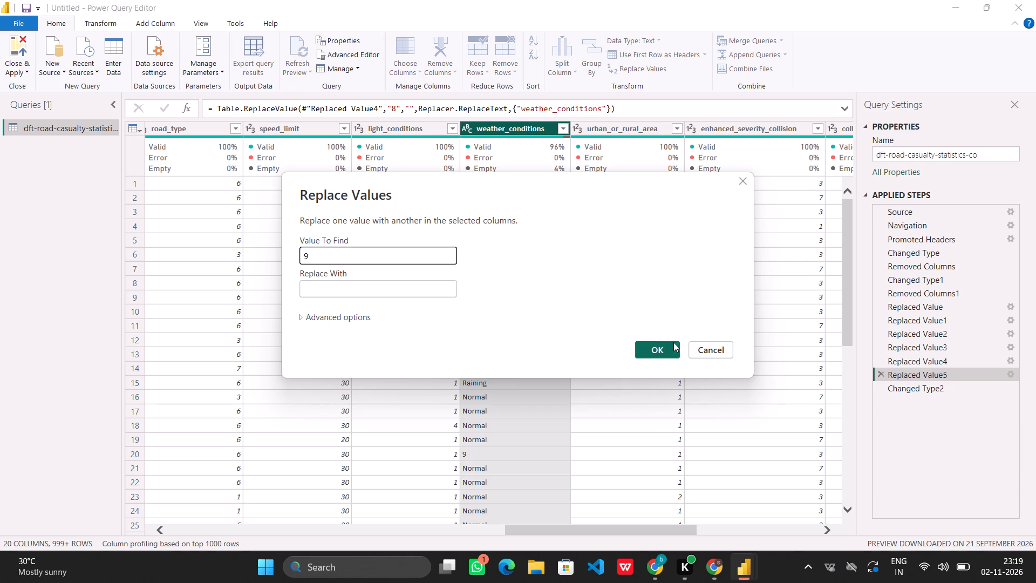
click(664, 348)
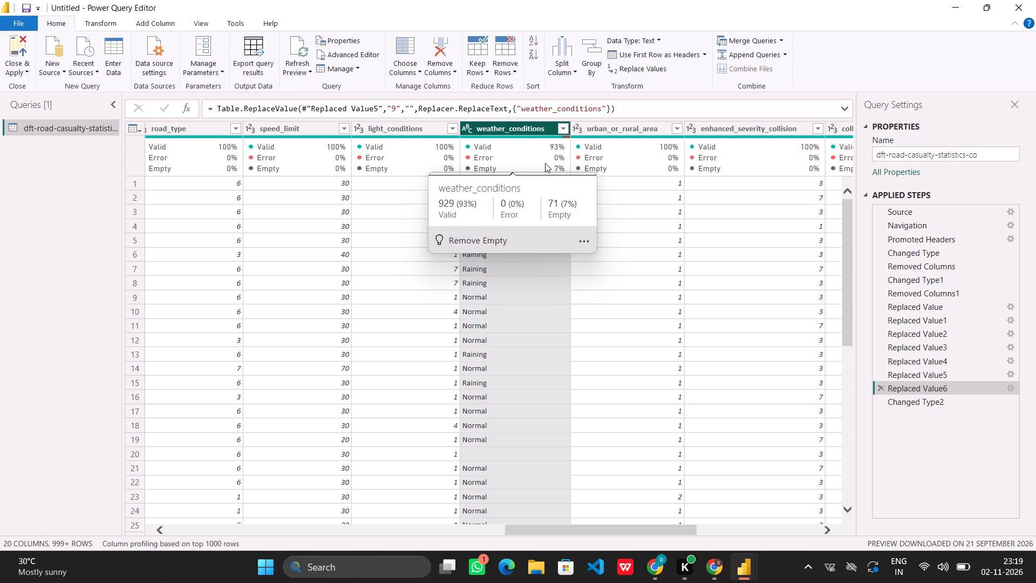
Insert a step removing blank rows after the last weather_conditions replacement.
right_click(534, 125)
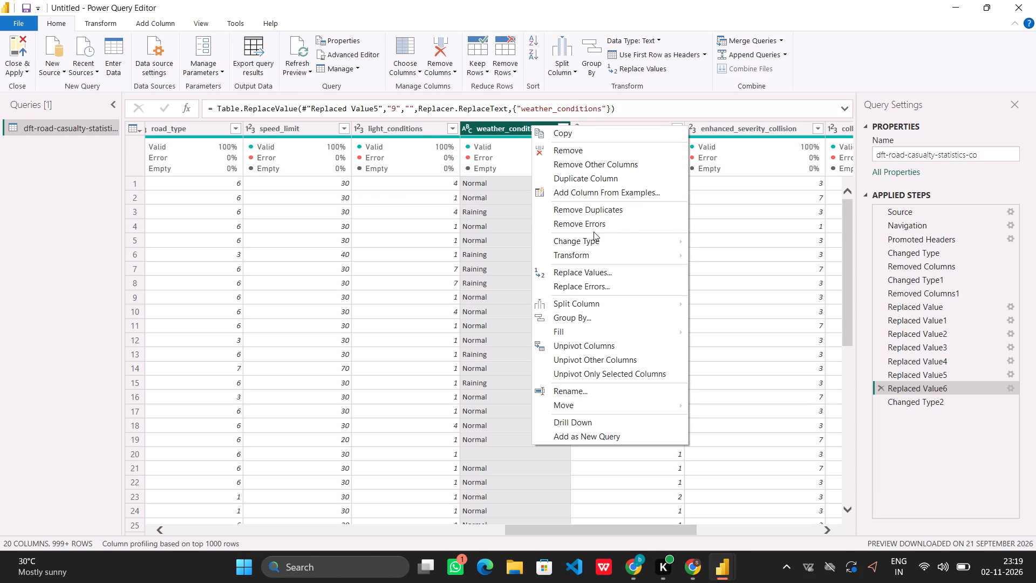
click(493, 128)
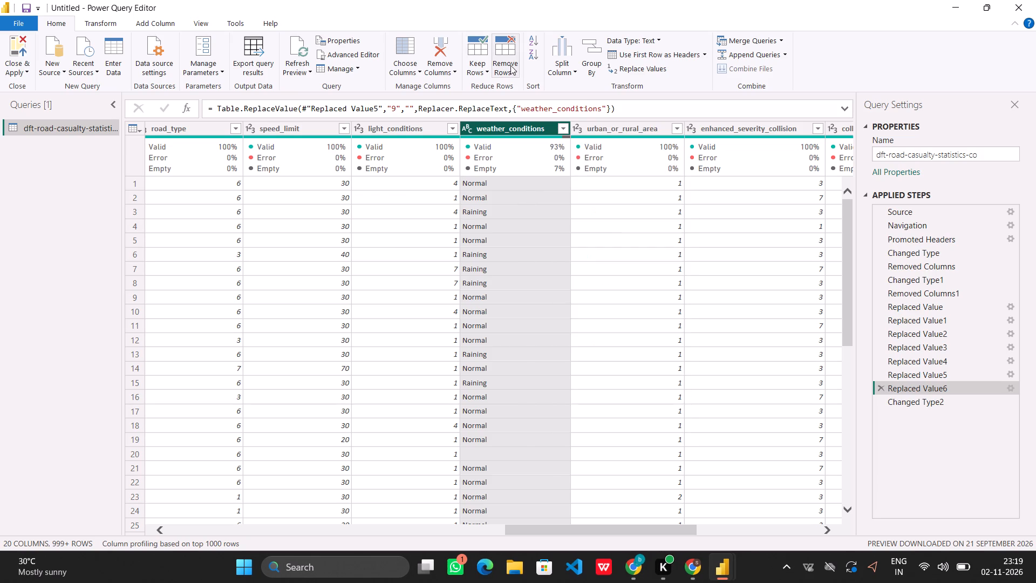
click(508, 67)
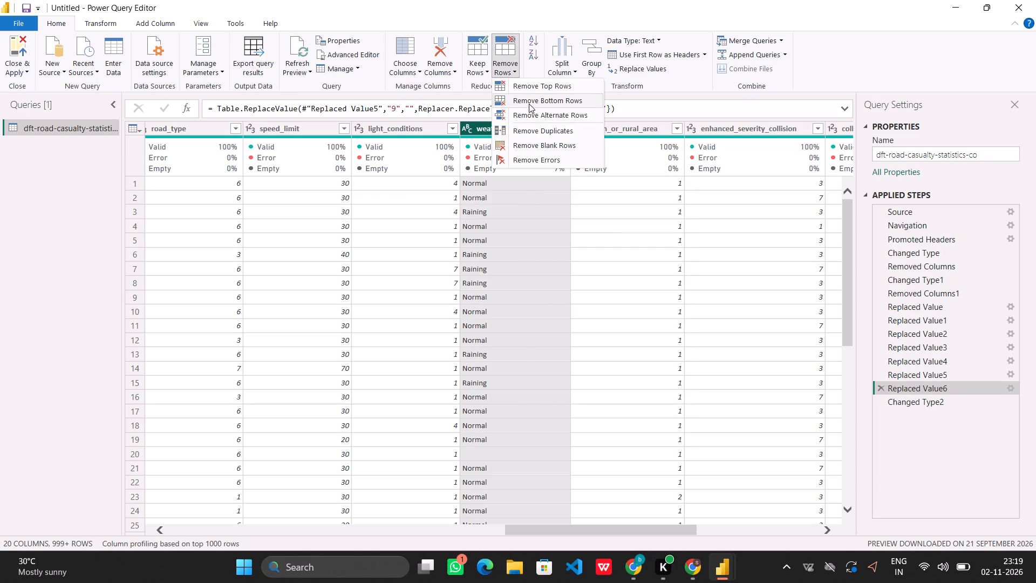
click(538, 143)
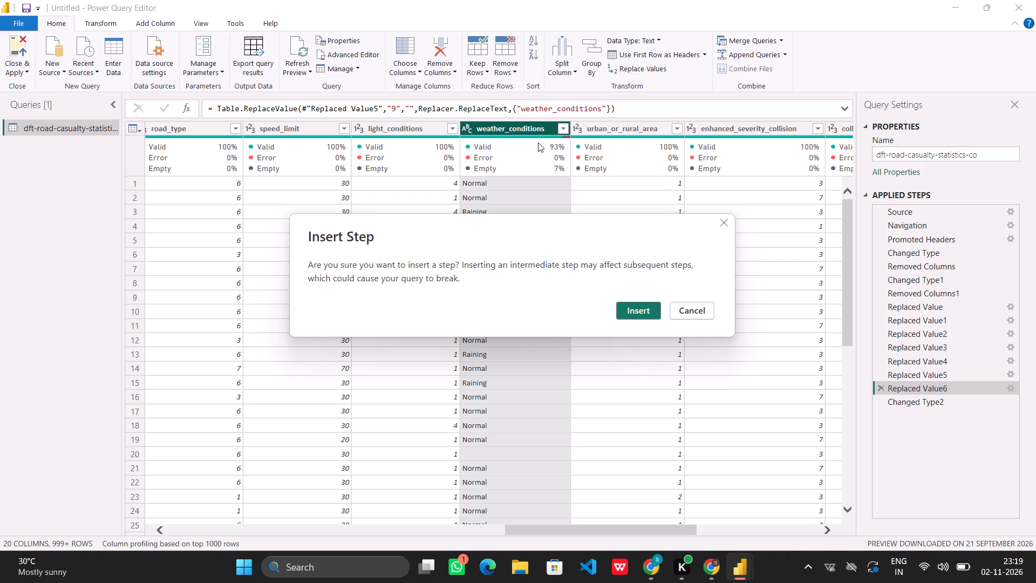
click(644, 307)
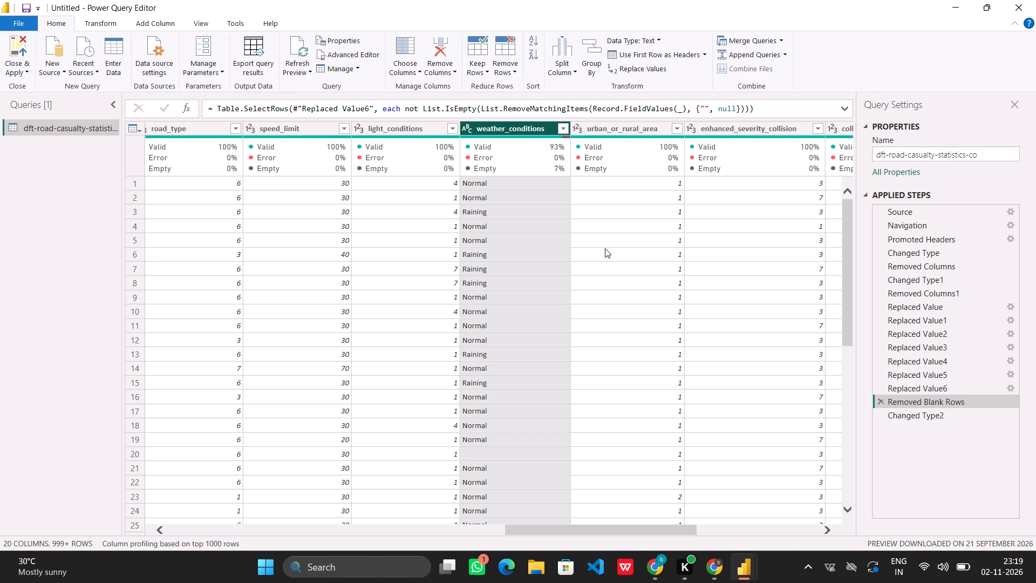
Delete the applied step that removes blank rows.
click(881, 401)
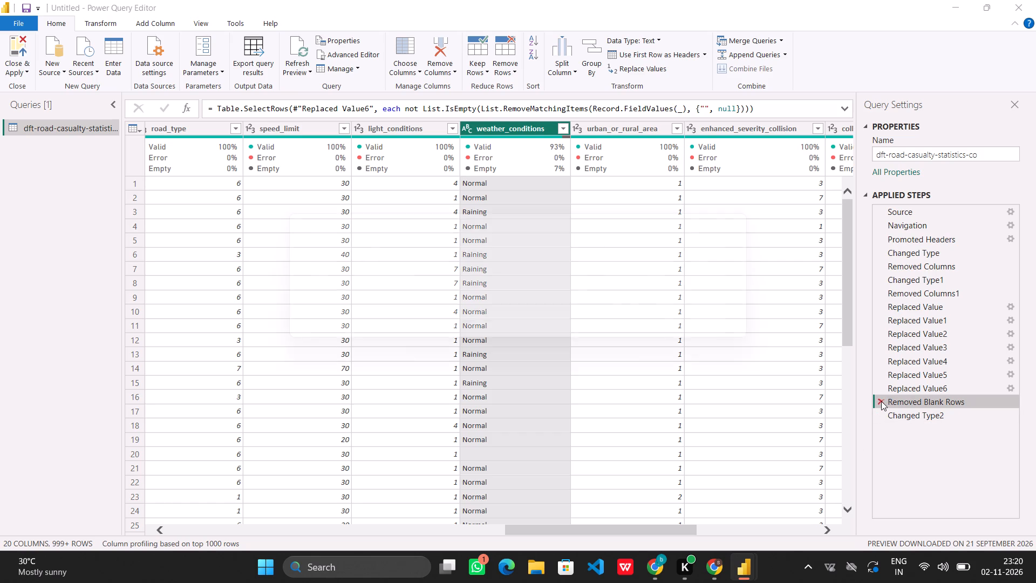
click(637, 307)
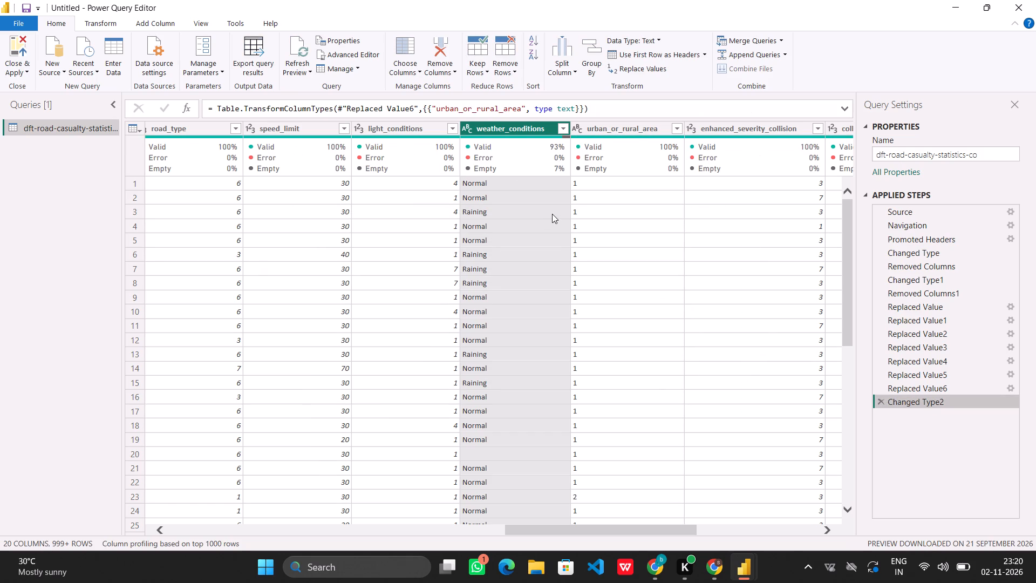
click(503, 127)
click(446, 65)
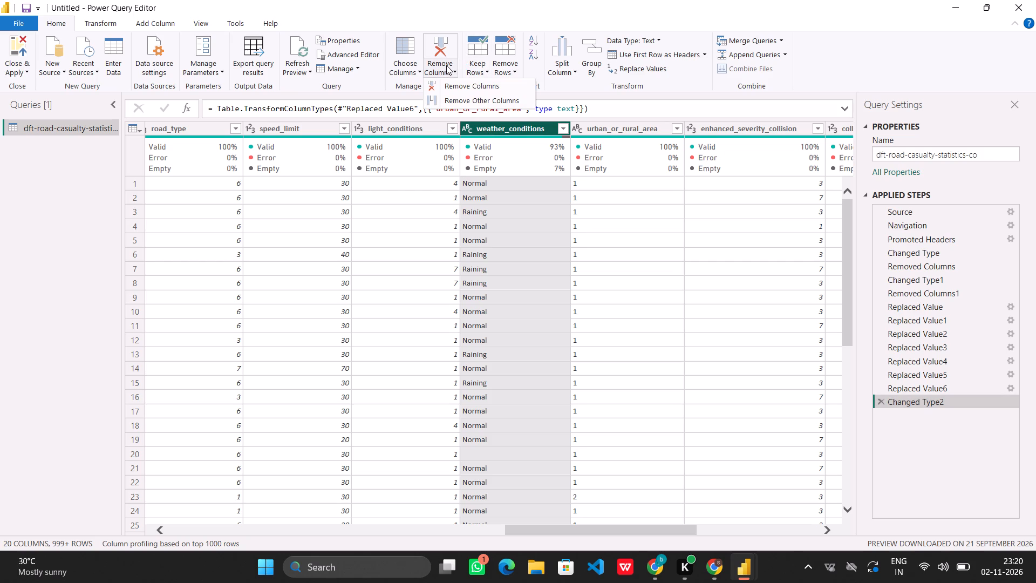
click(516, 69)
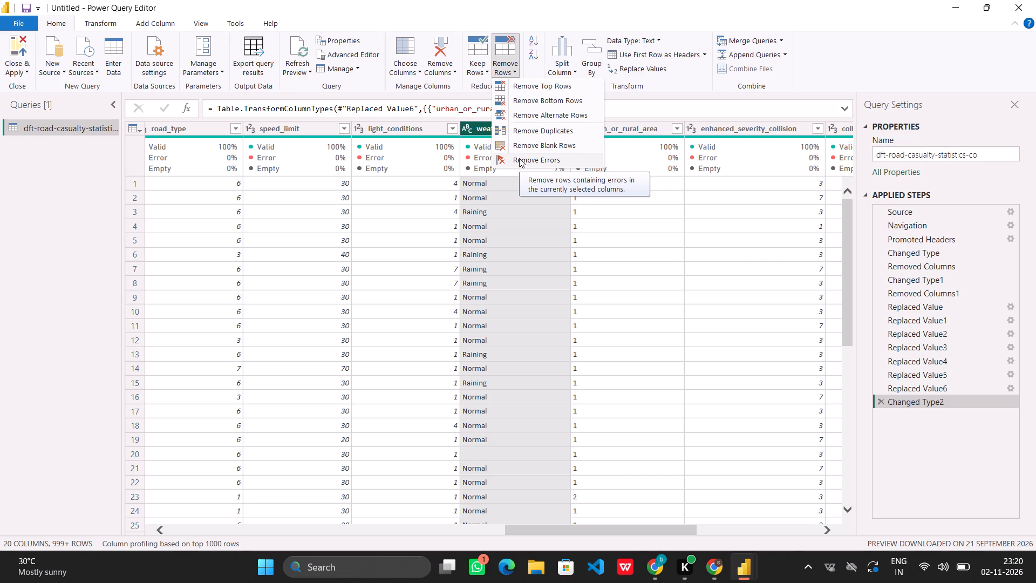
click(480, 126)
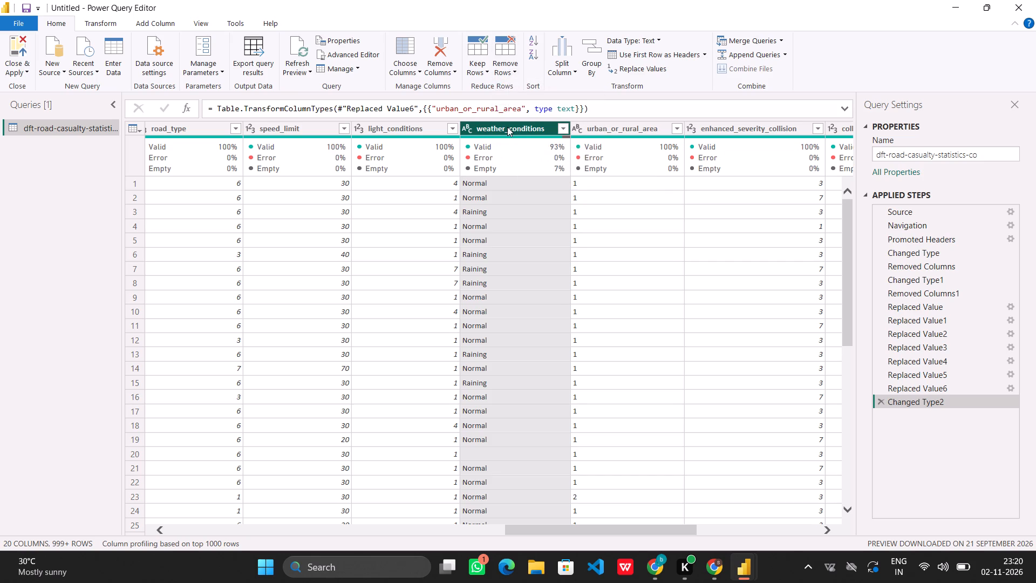
Examine the distinct values in the filter lists of the weather_conditions and light_conditions columns without applying a filter.
click(565, 127)
scroll(507, 311, down, 1)
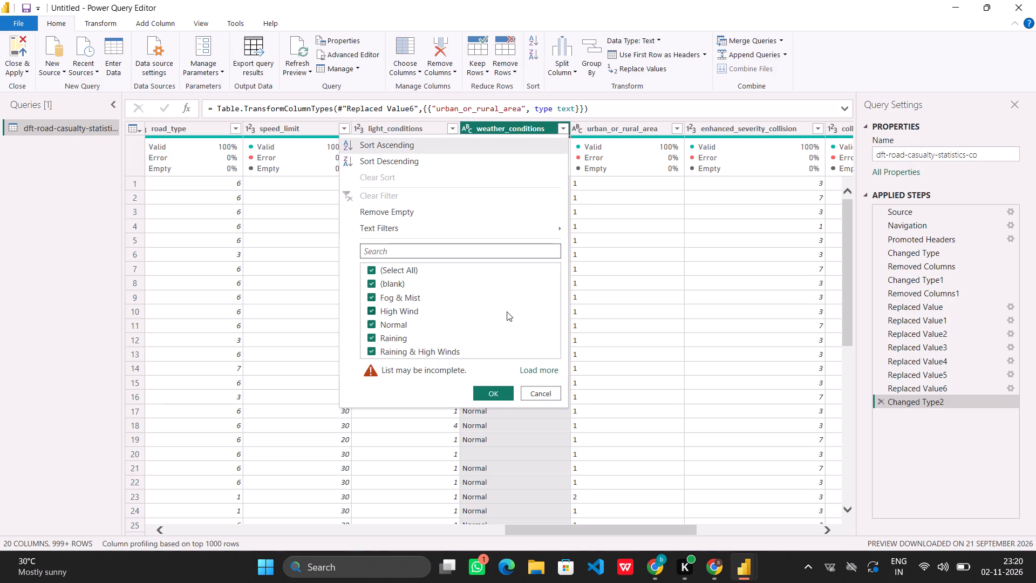
scroll(507, 311, down, 1)
click(538, 391)
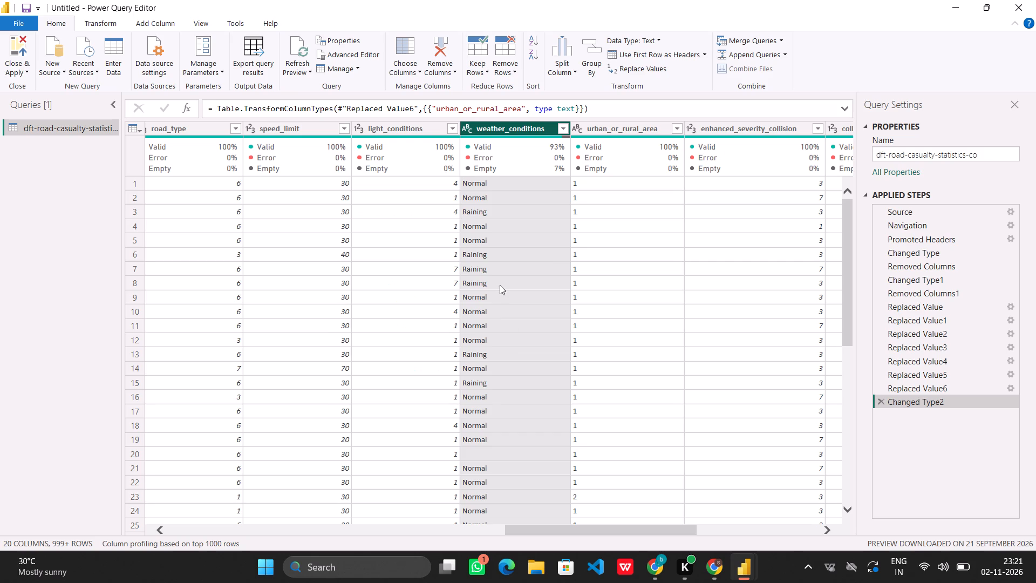
scroll(500, 285, left, 1)
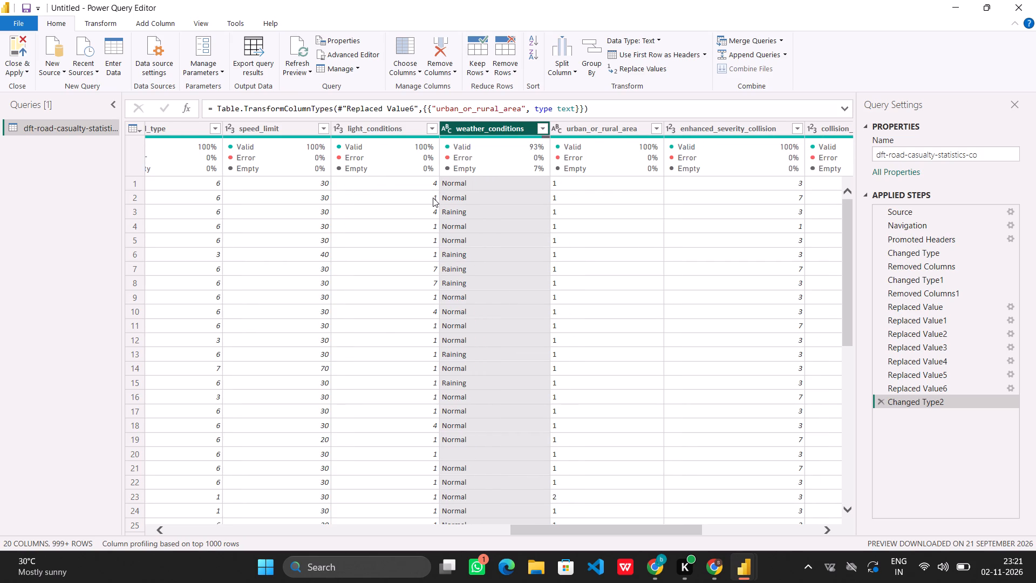
click(432, 129)
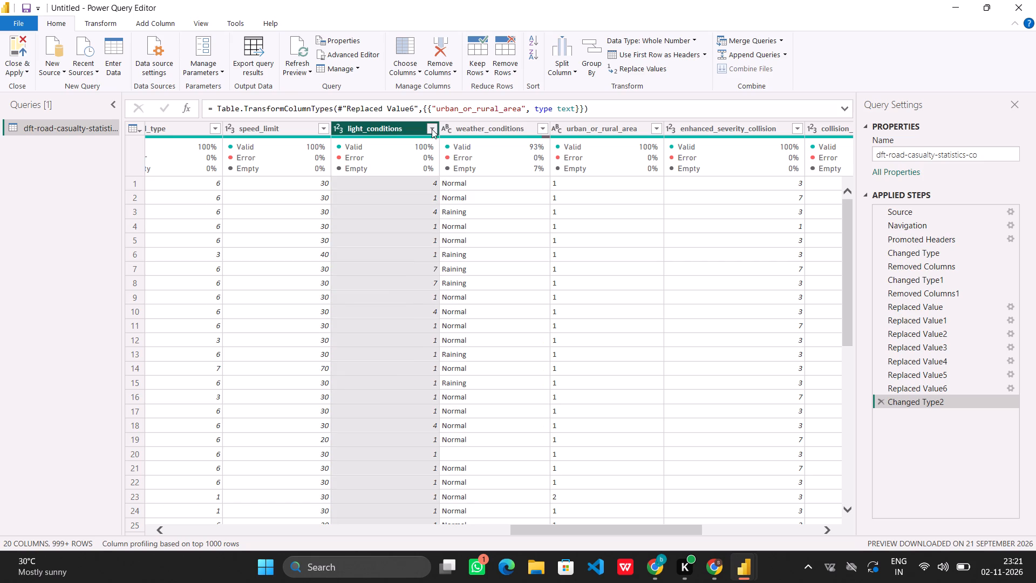
scroll(347, 295, down, 2)
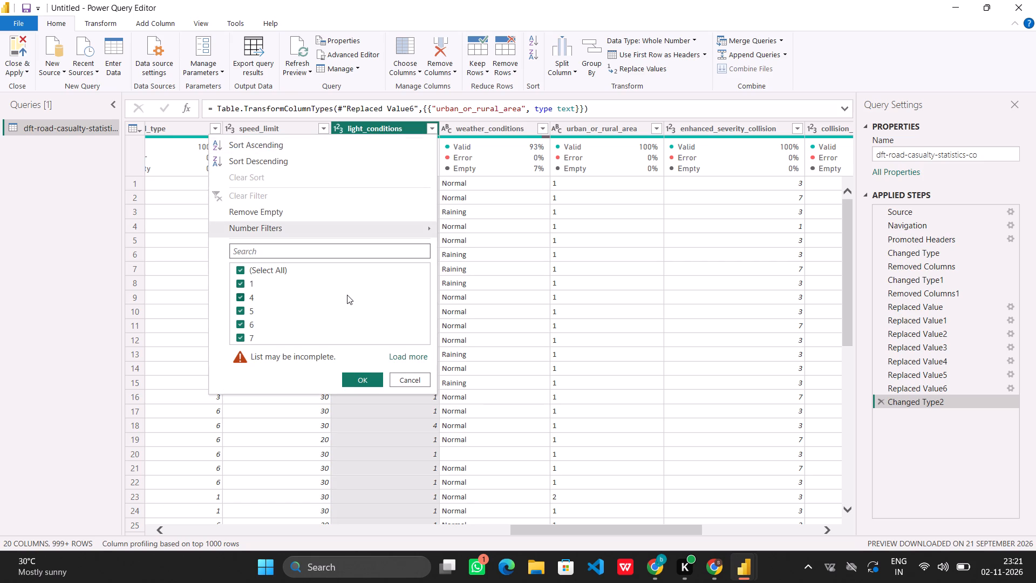
click(402, 383)
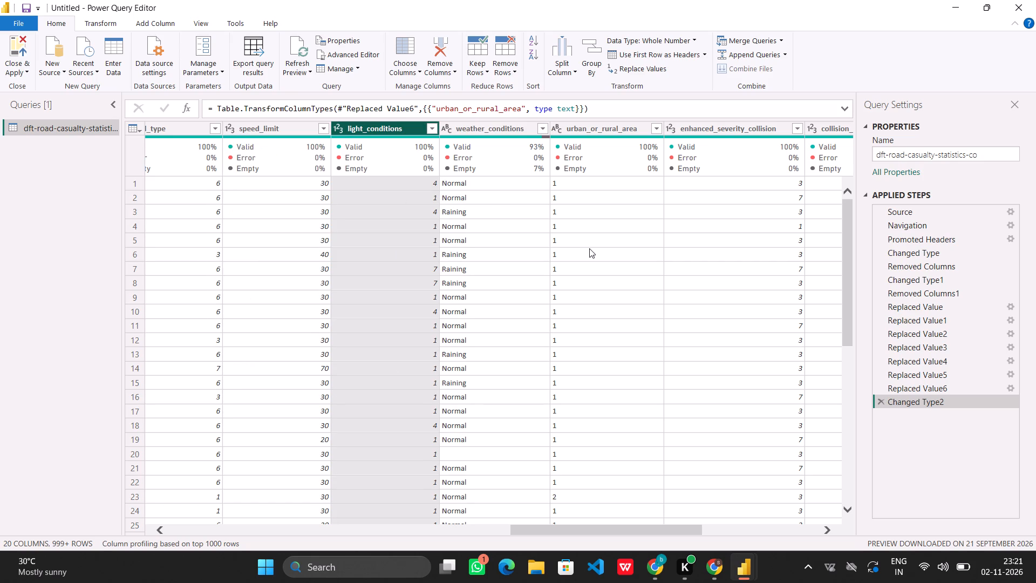
Remove the columns urban_or_rural_area, enhanced_severity_collision, collision_injury_based, collision_adjusted_severity_serious and collision_adjusted_severity_slight from the query.
scroll(591, 252, left, 1)
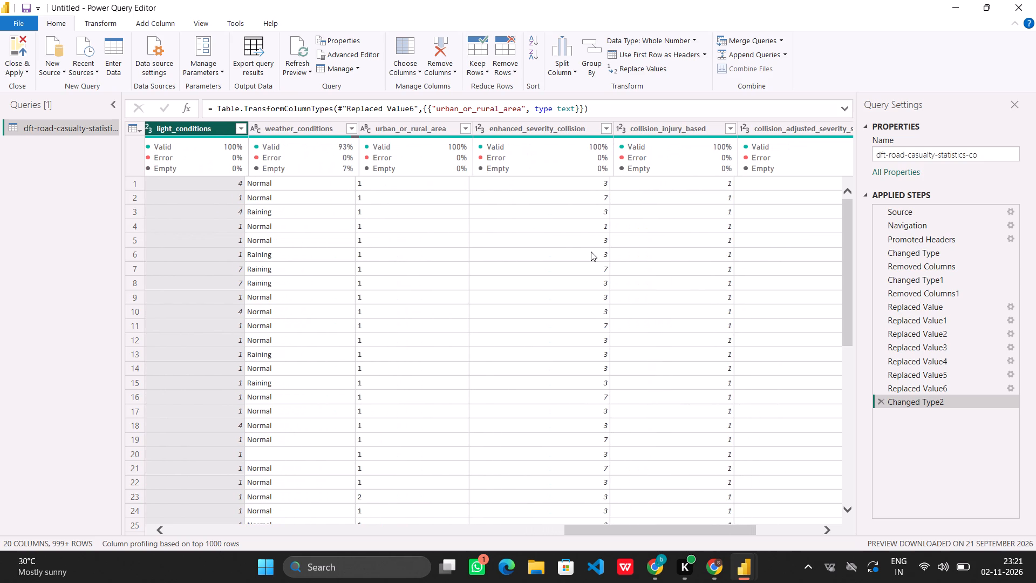
scroll(591, 252, left, 1)
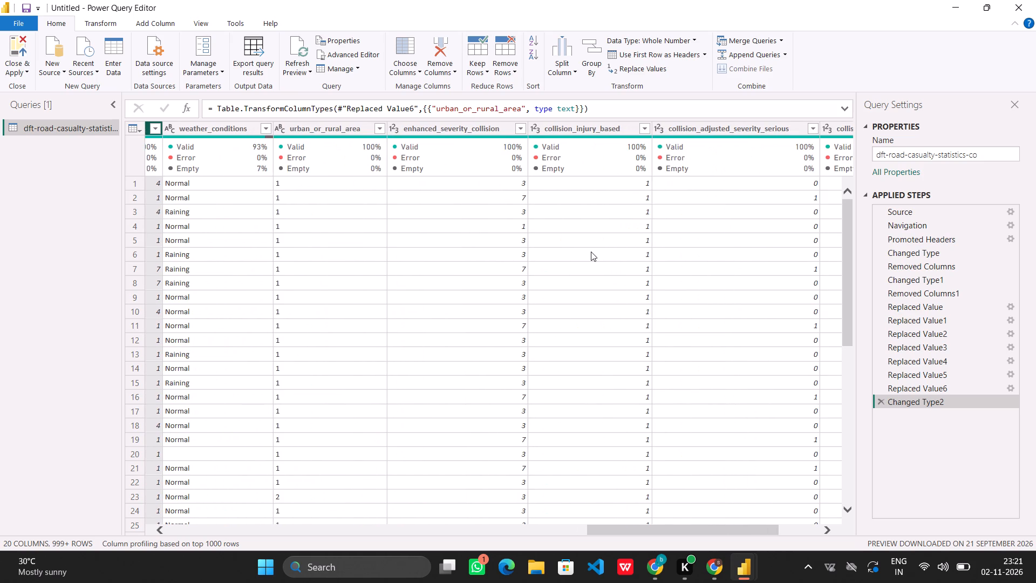
scroll(591, 252, left, 5)
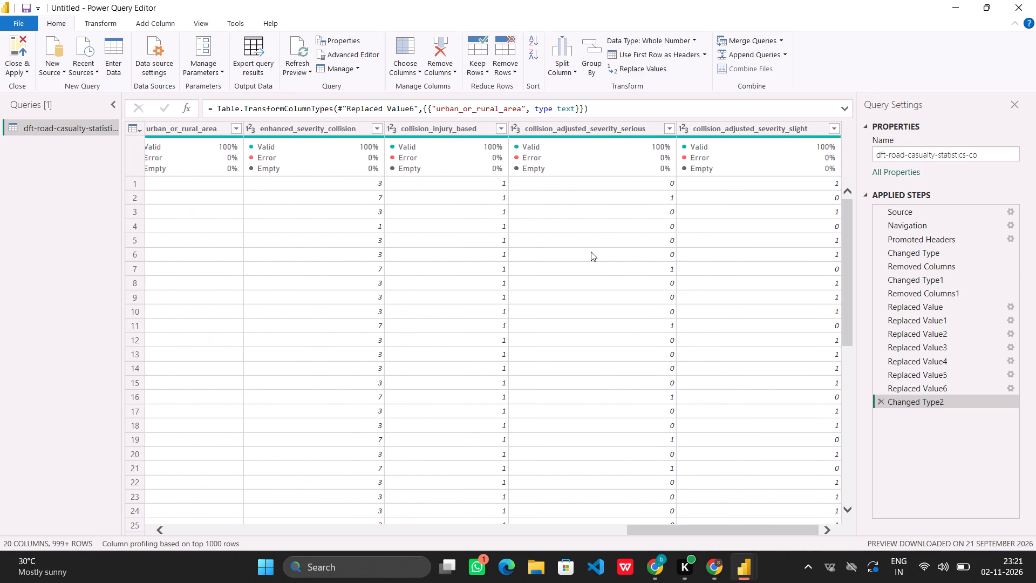
click(778, 127)
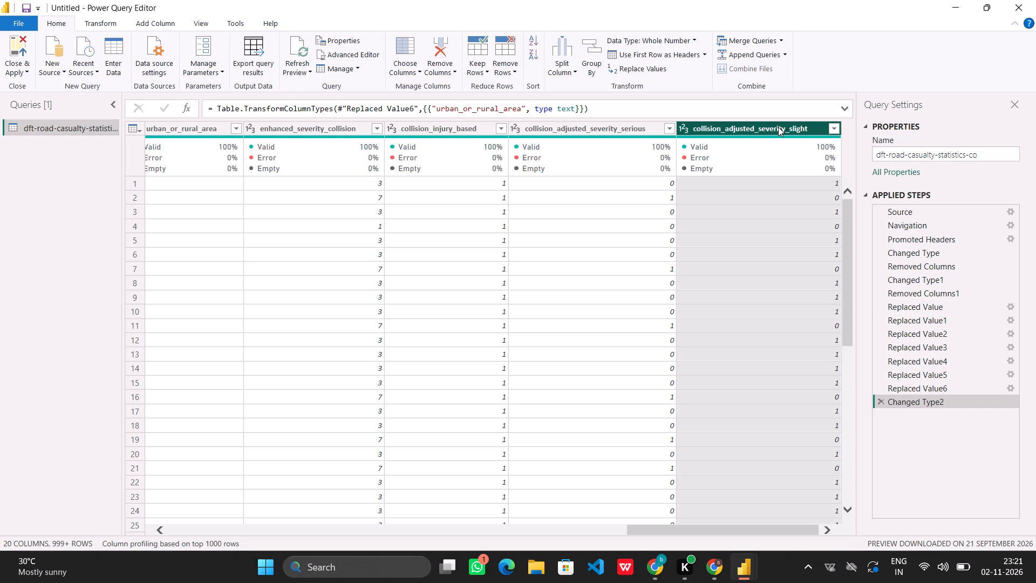
ctrl+click(626, 123)
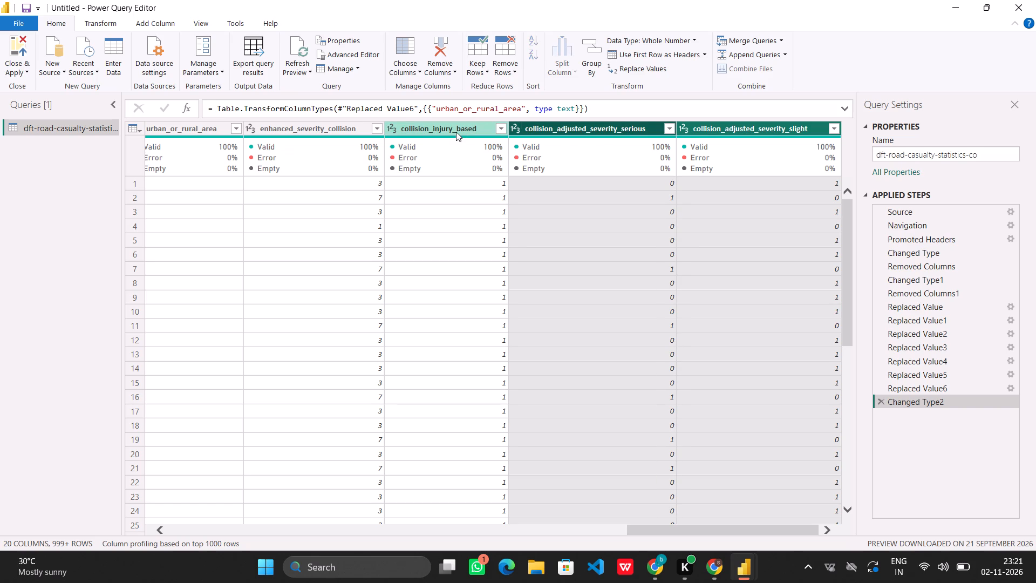
ctrl+click(456, 132)
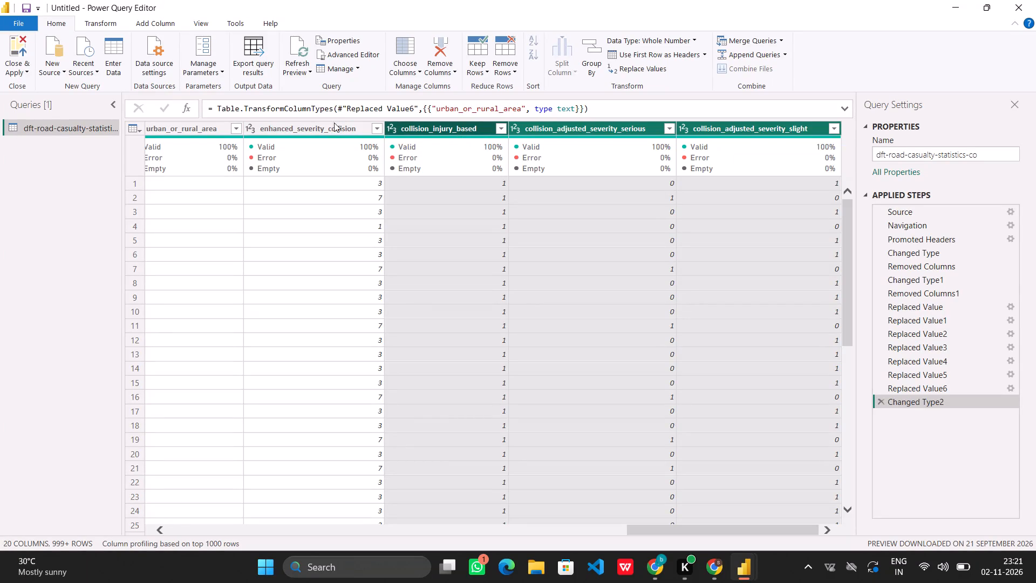
ctrl+click(333, 128)
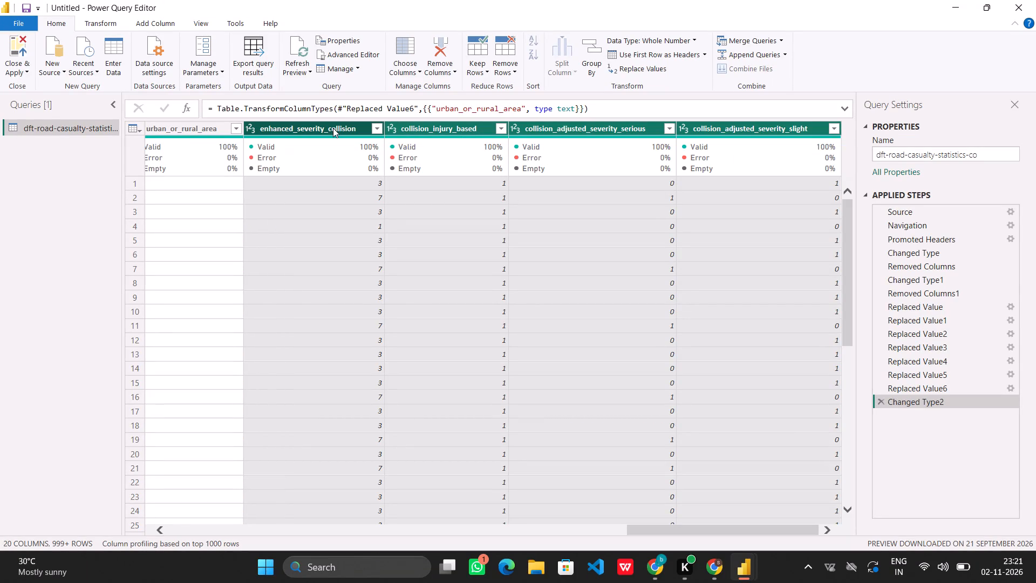
scroll(333, 128, right, 1)
click(160, 528)
click(160, 528)
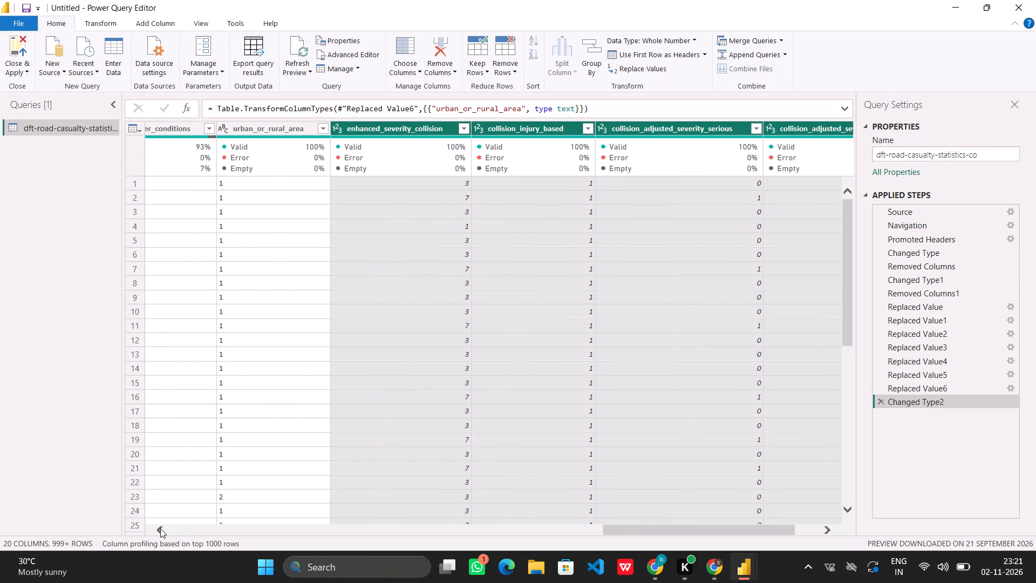
click(160, 528)
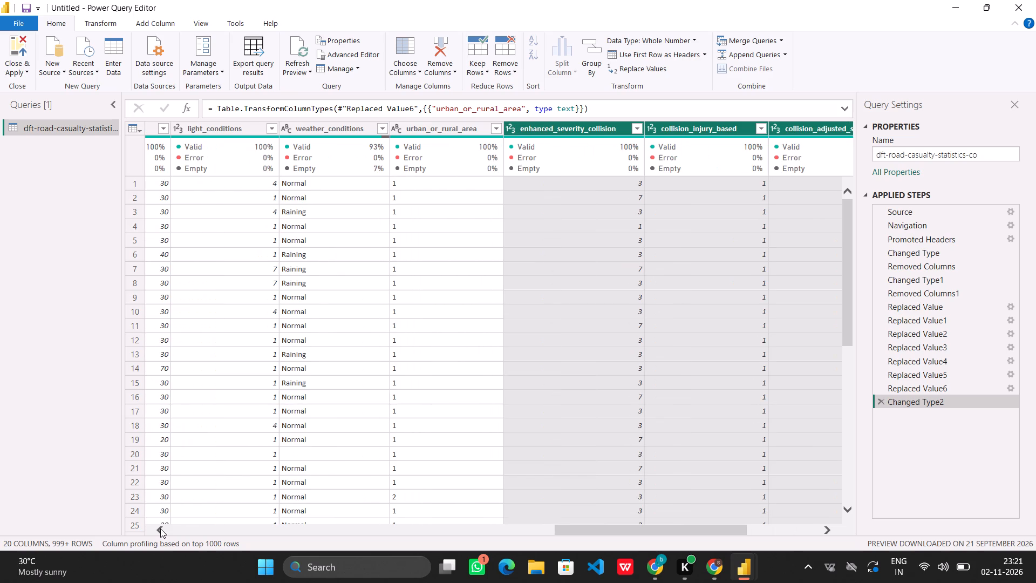
ctrl+click(451, 132)
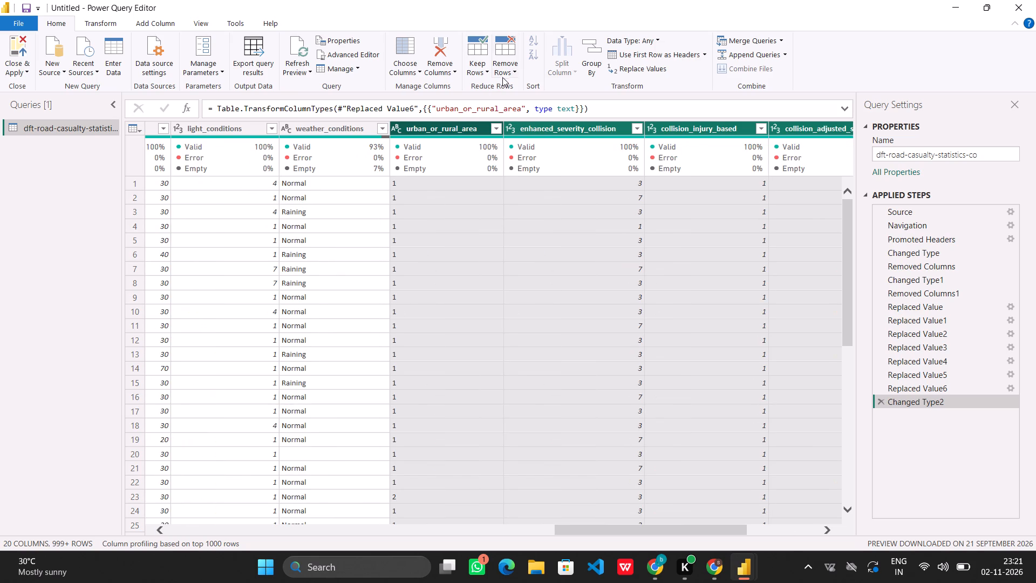
click(445, 76)
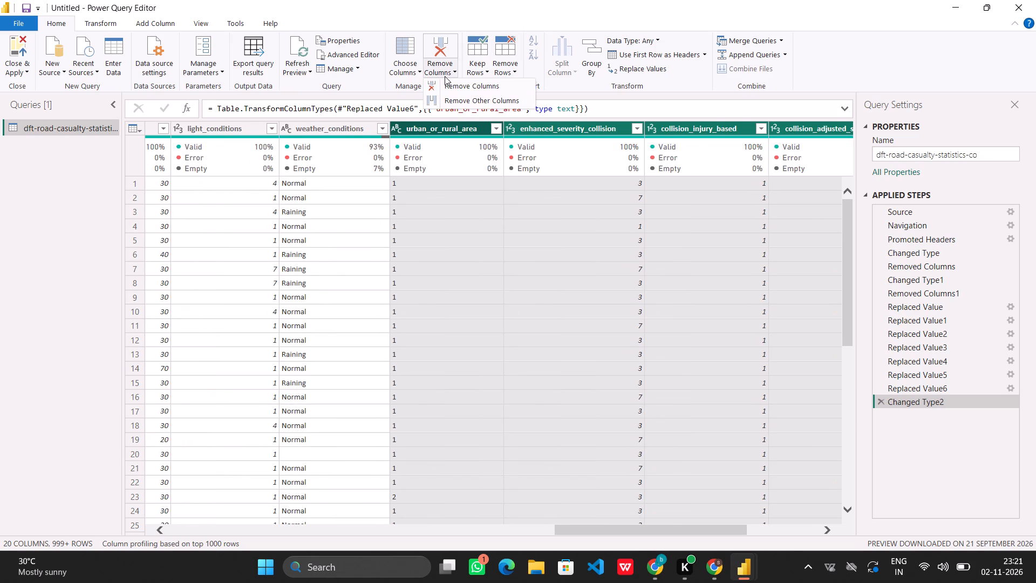
click(448, 85)
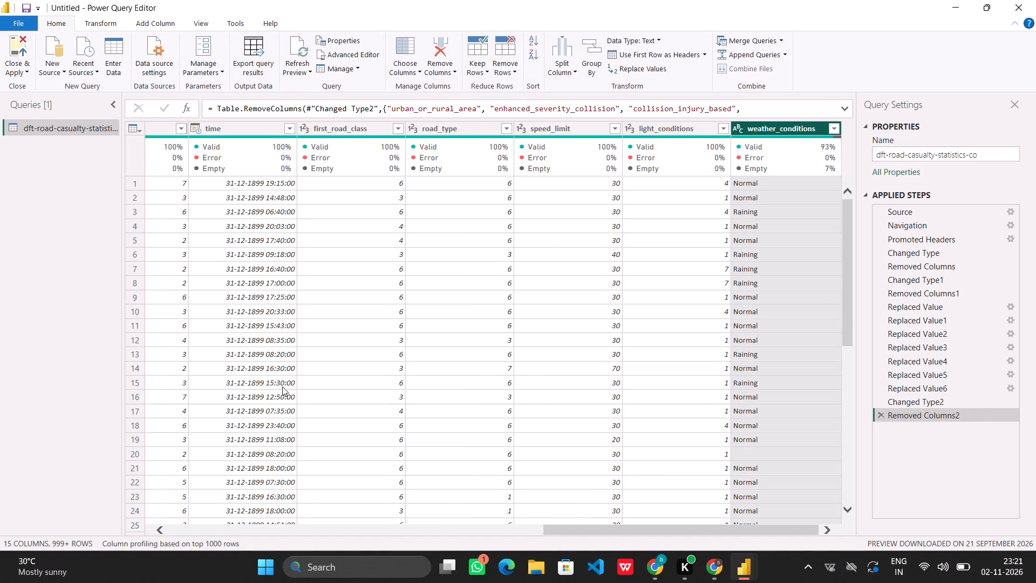
Remove the time column from the query.
click(157, 533)
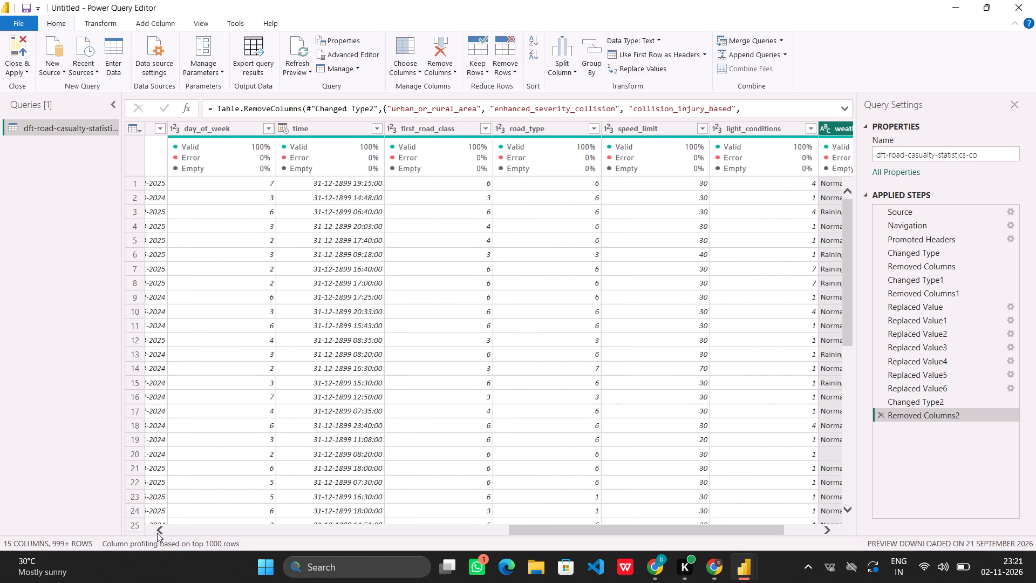
click(157, 533)
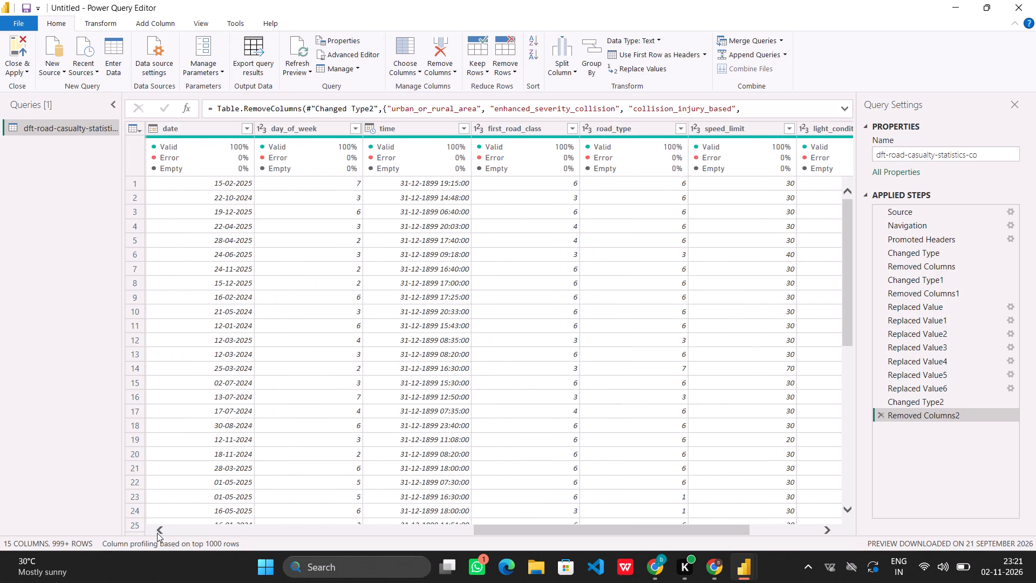
click(157, 533)
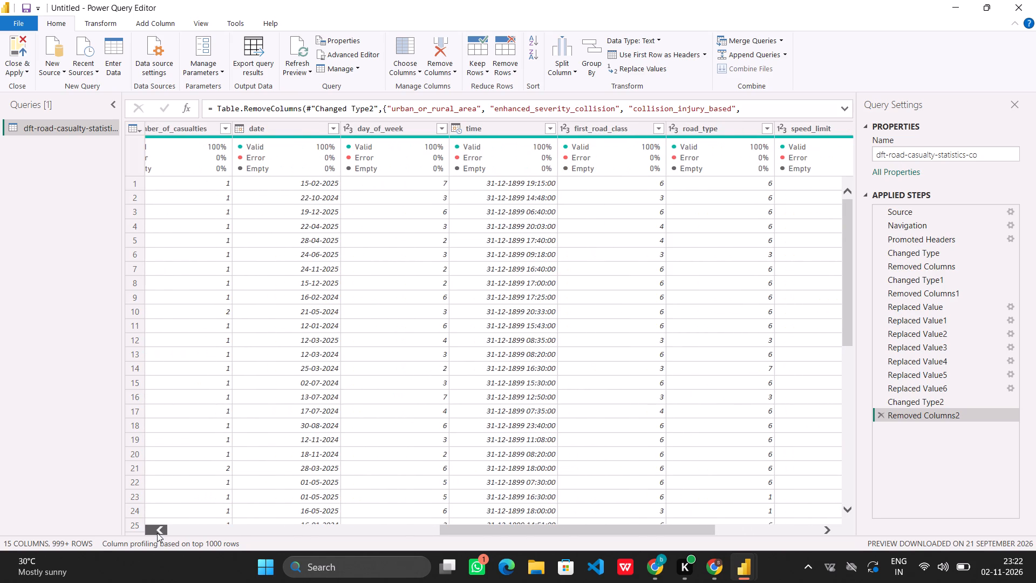
click(157, 533)
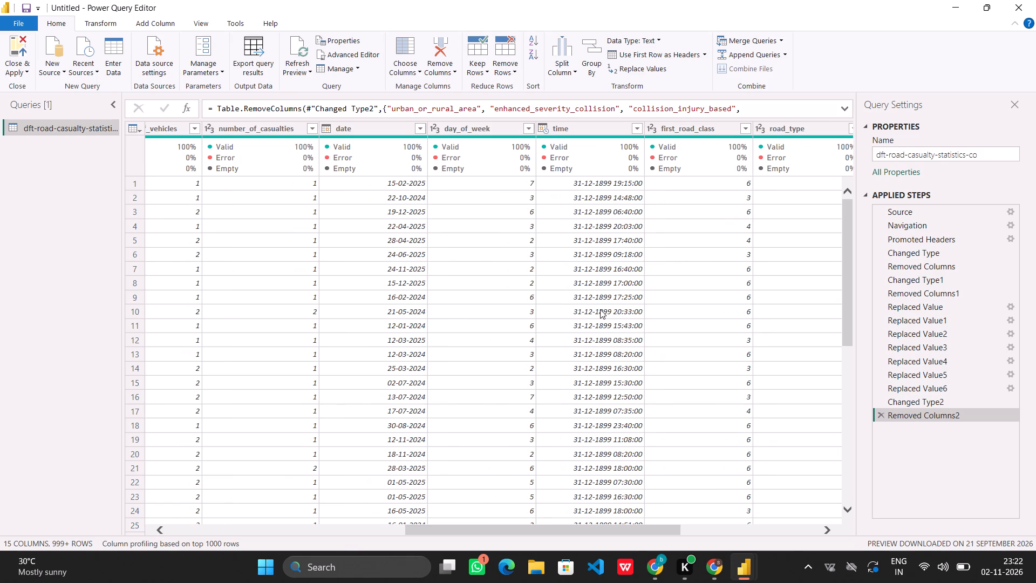
click(618, 130)
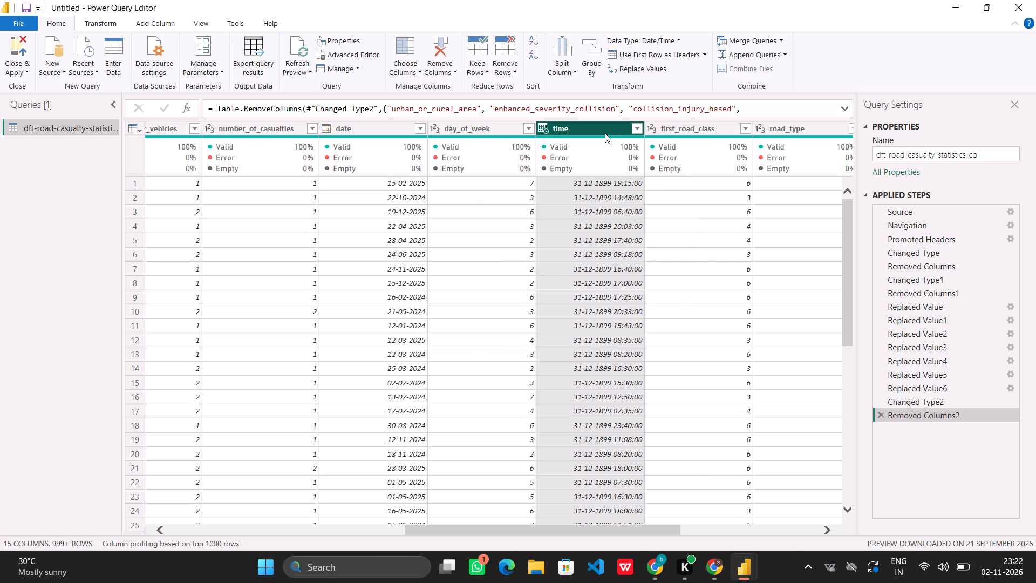
click(506, 67)
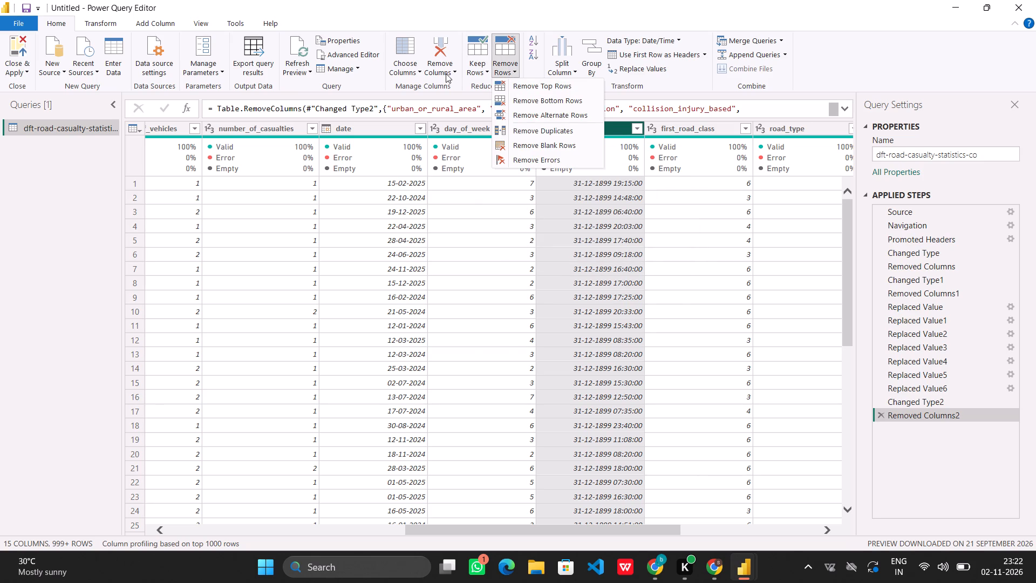
click(428, 66)
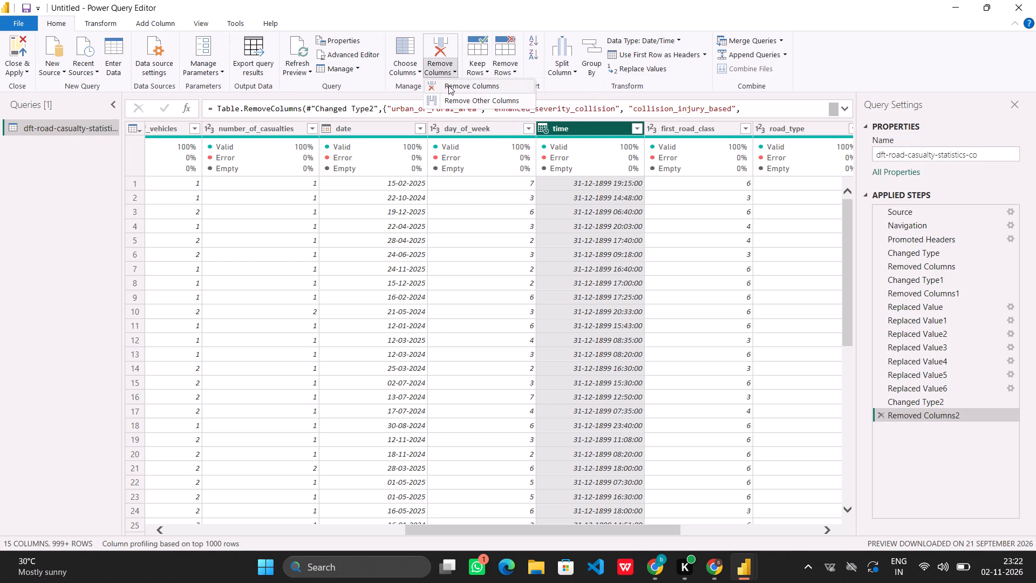
click(449, 86)
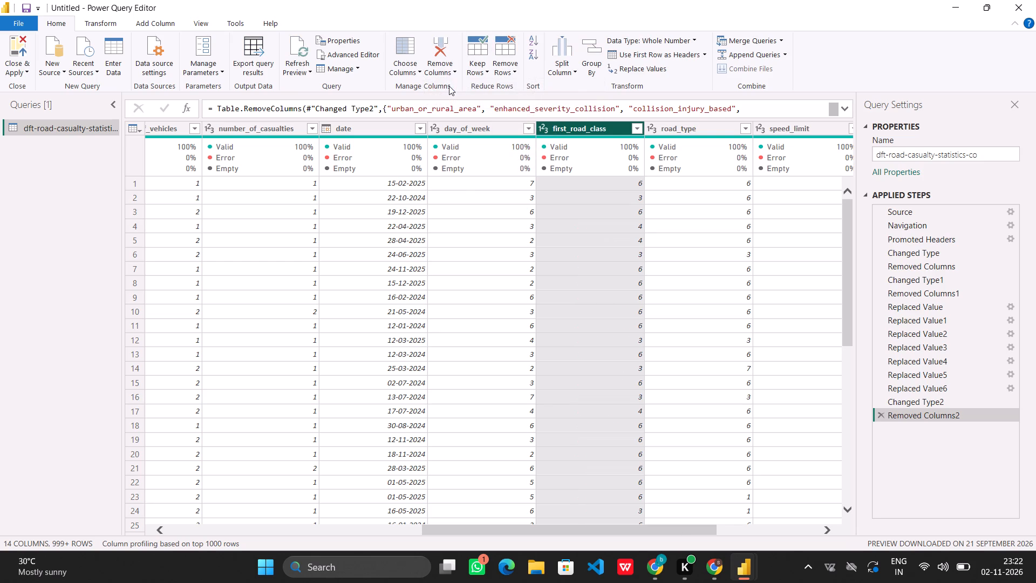
Close the Power Query Editor and apply the query changes to the road accident report.
click(472, 130)
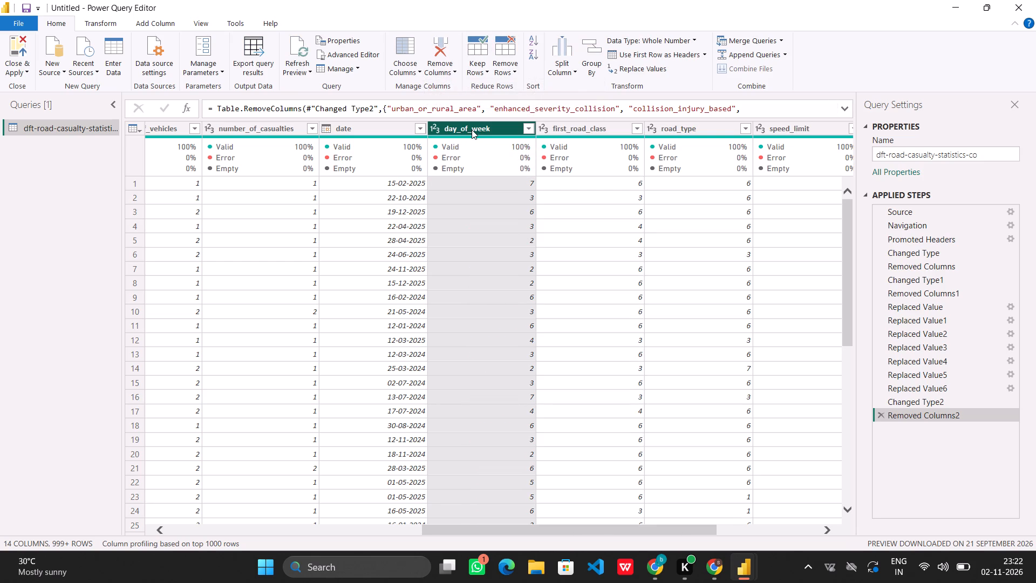
click(266, 131)
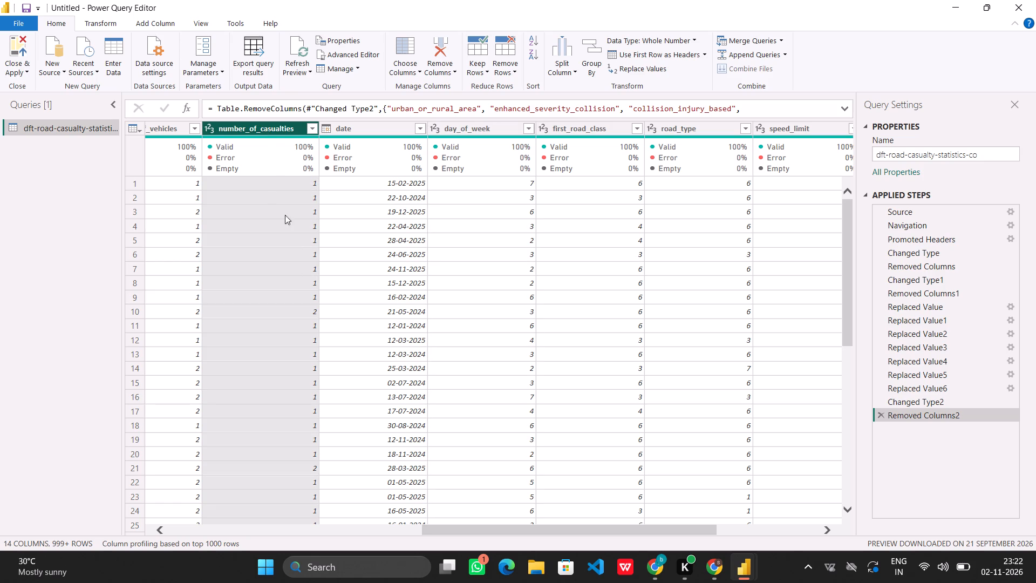
click(11, 64)
click(21, 82)
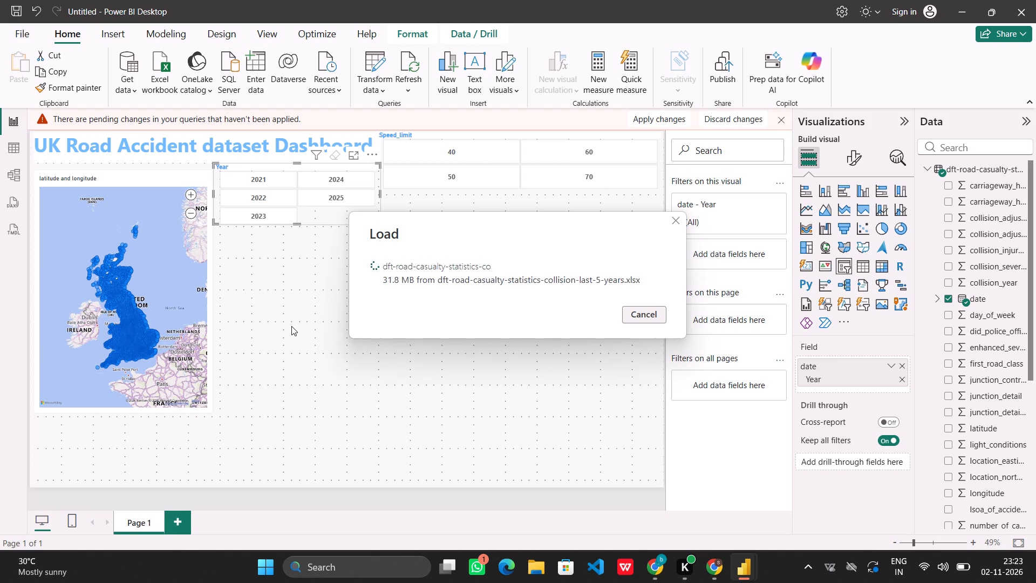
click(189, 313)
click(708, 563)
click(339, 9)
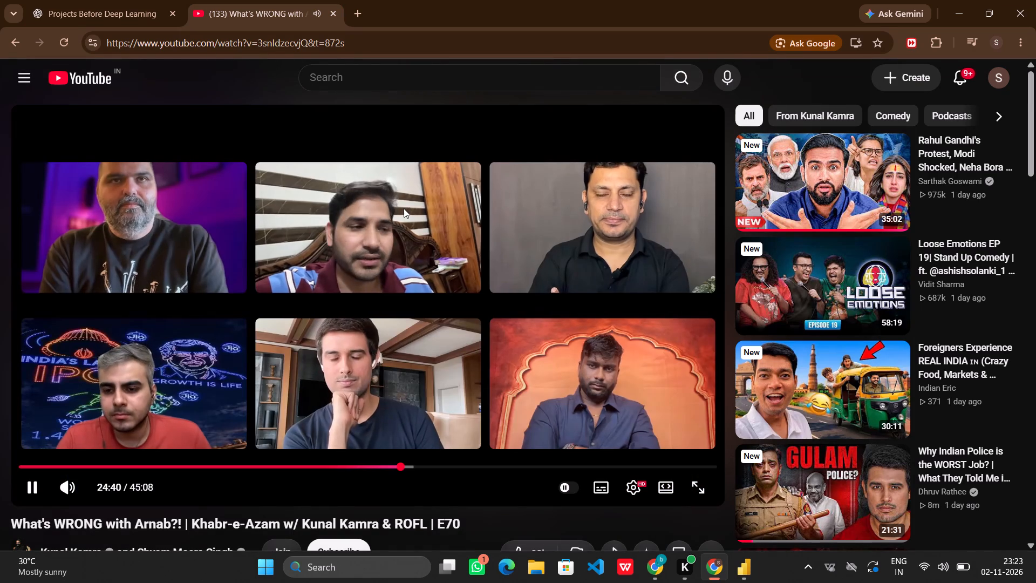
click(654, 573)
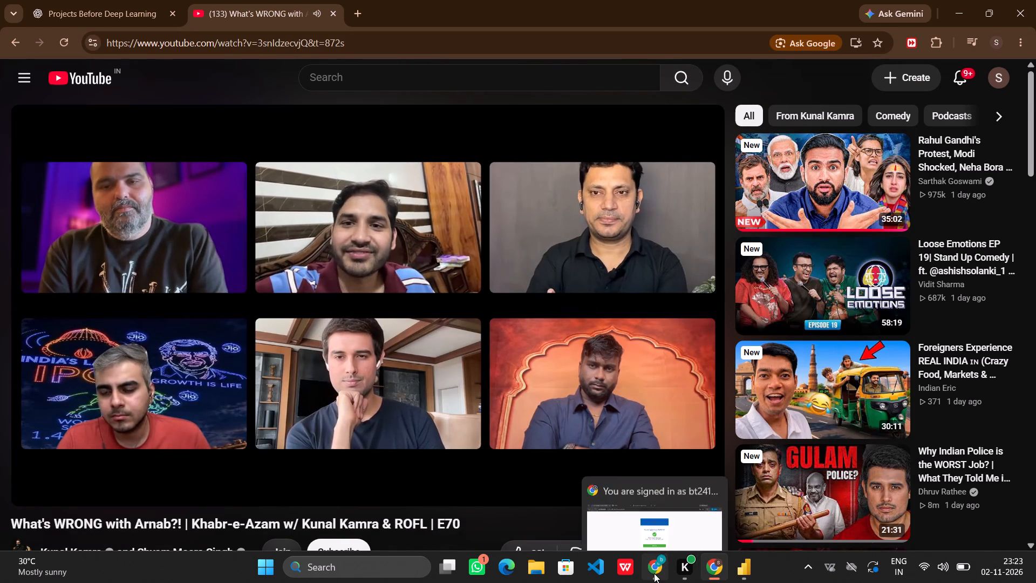
Switch to Power BI Desktop and insert a card visual, sized to span the area below the Year and Speed_limit slicers beside the map.
click(742, 578)
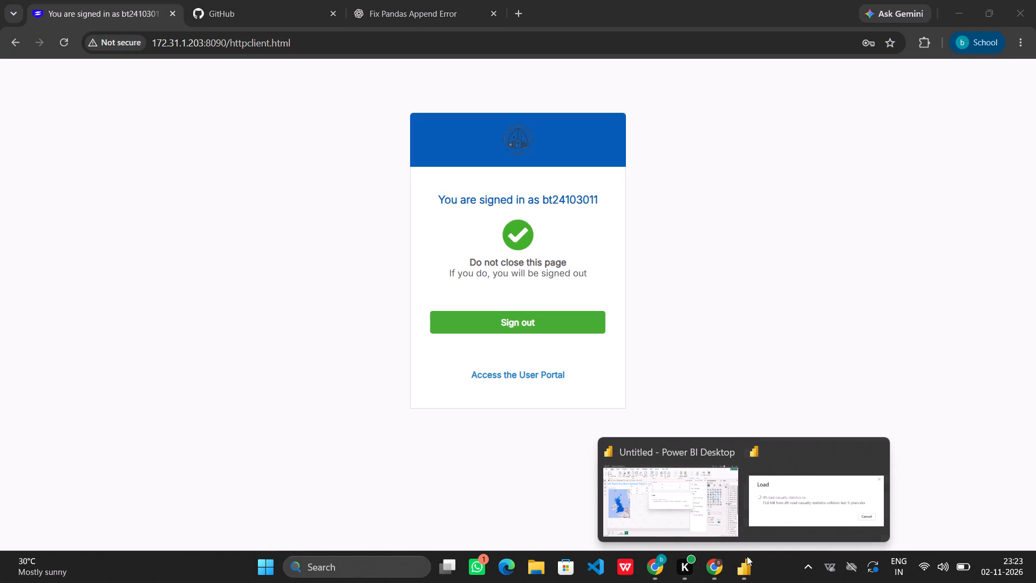
click(756, 518)
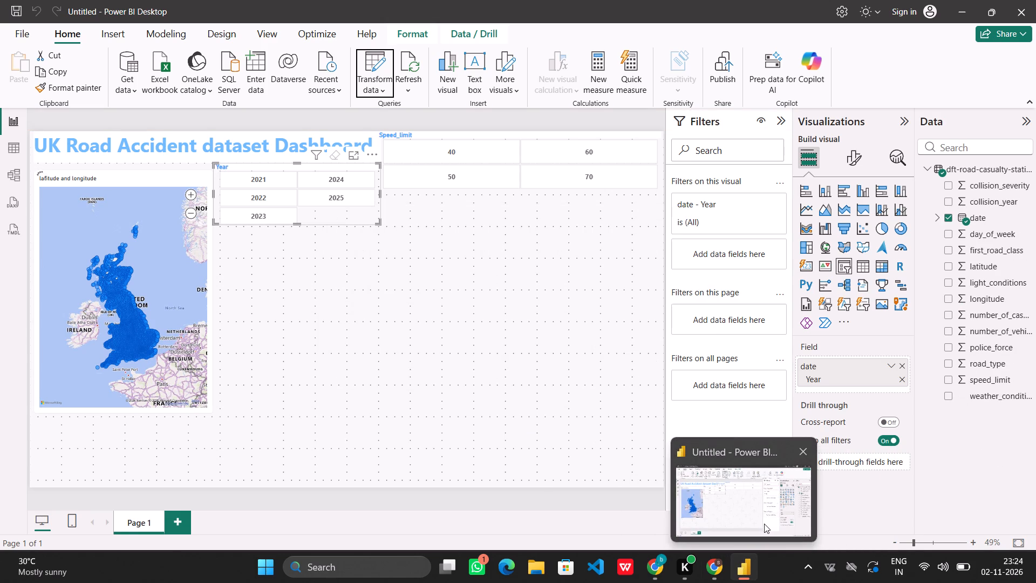
click(521, 328)
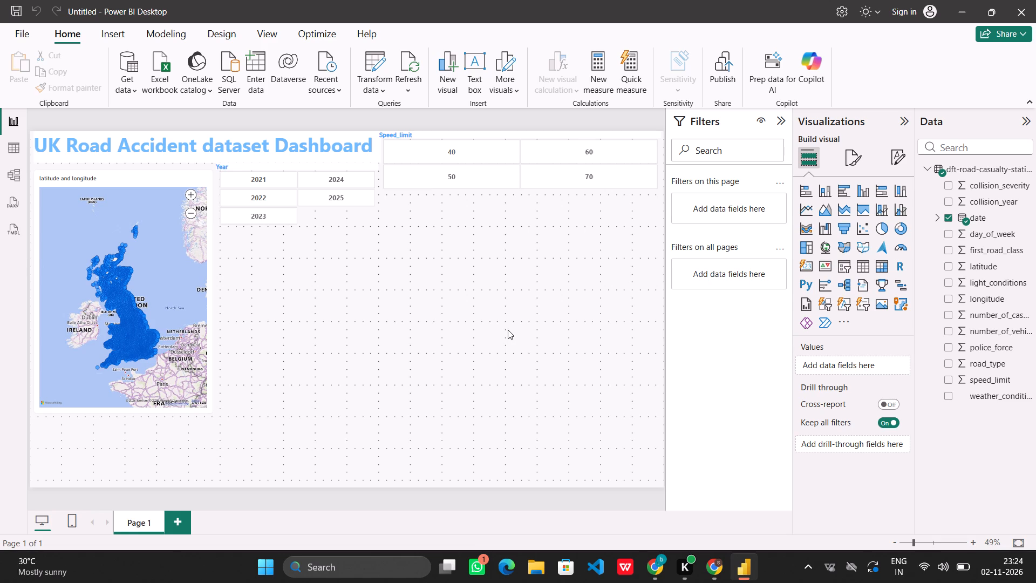
click(804, 268)
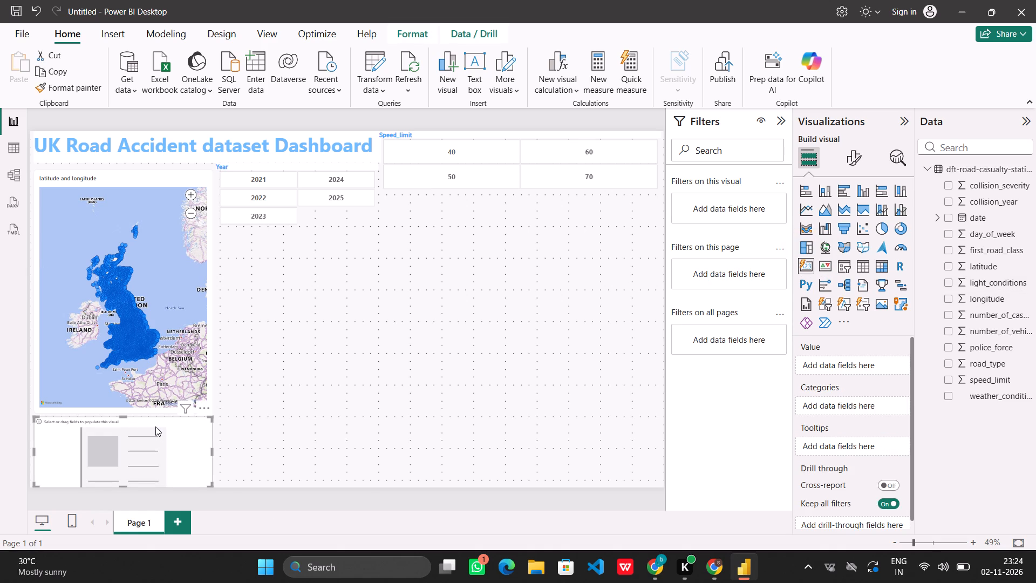
drag(155, 426, 388, 310)
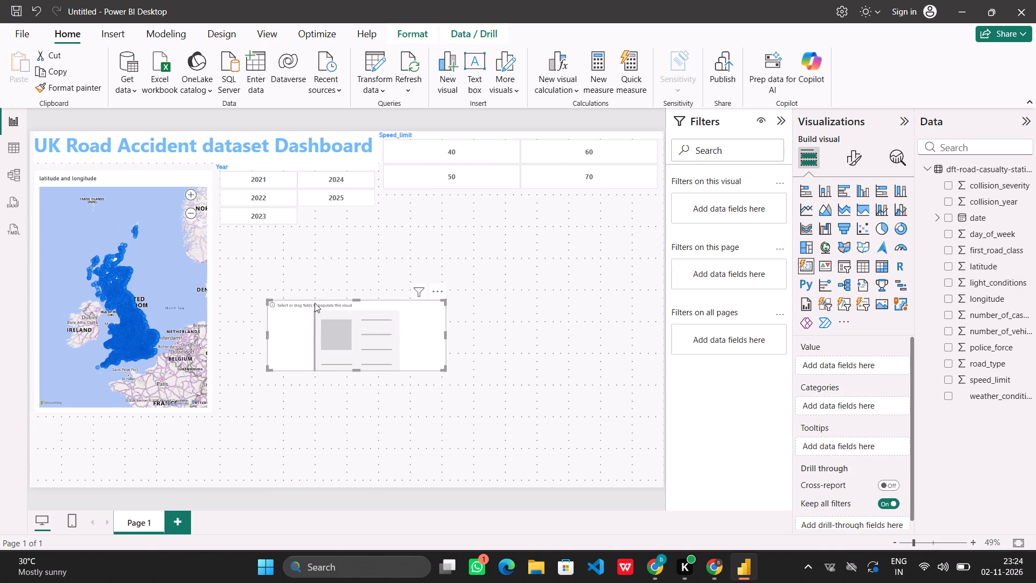
drag(269, 302, 230, 241)
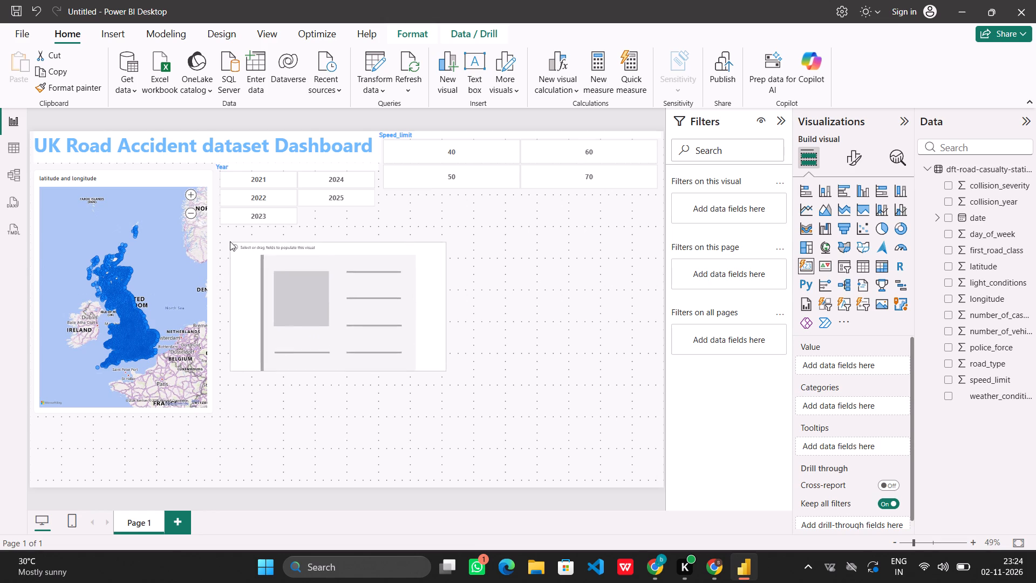
drag(230, 241, 220, 225)
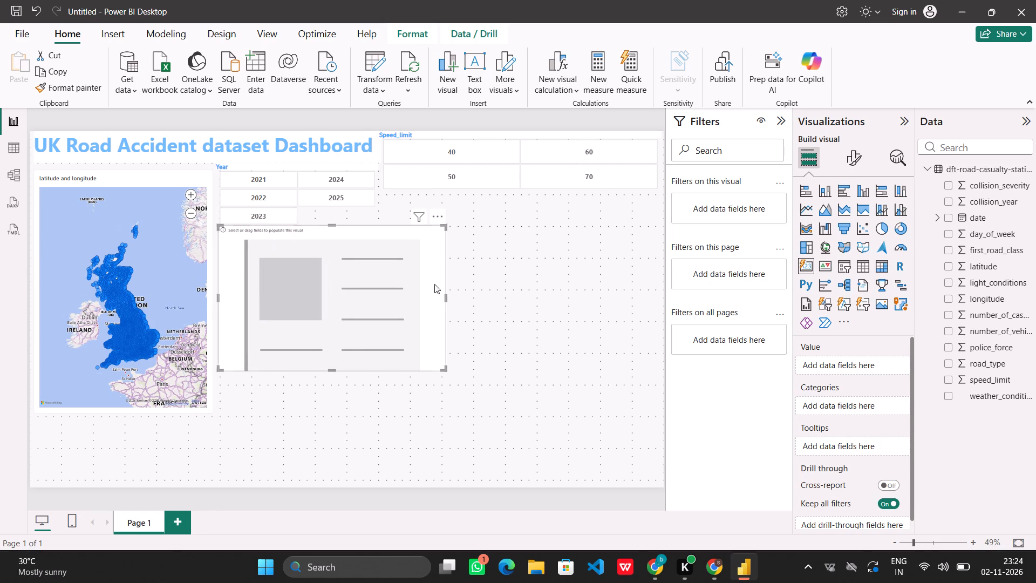
drag(446, 299, 559, 296)
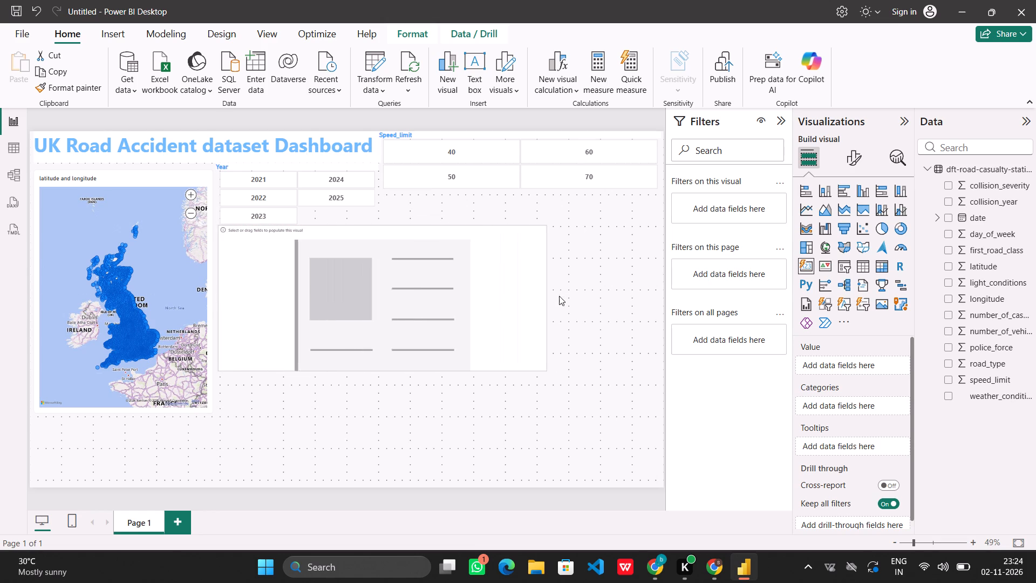
drag(559, 296, 659, 290)
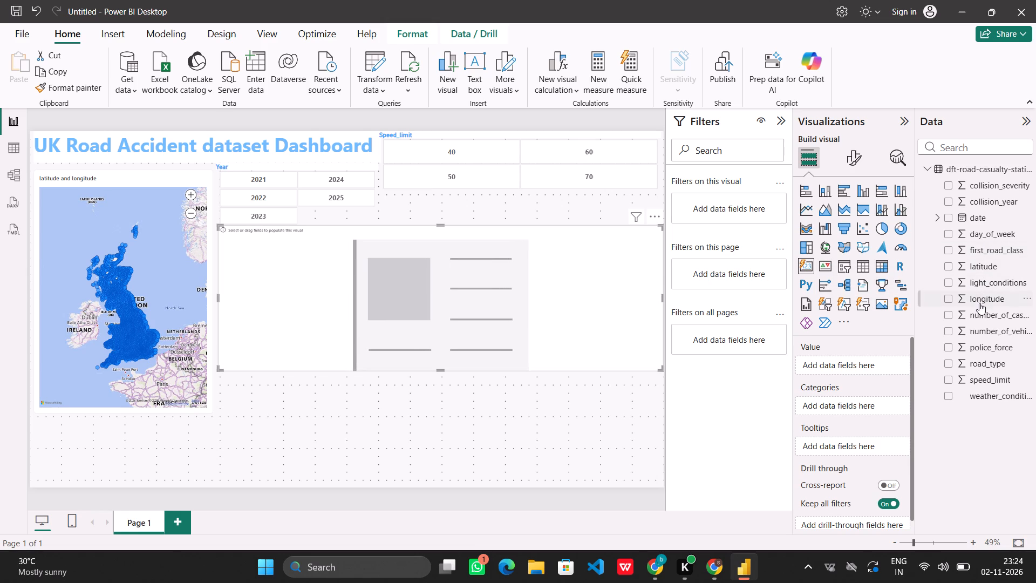
Add number_of_casualties and number_of_vehicles as sum values of the new card visual.
drag(980, 313, 889, 349)
drag(889, 349, 859, 368)
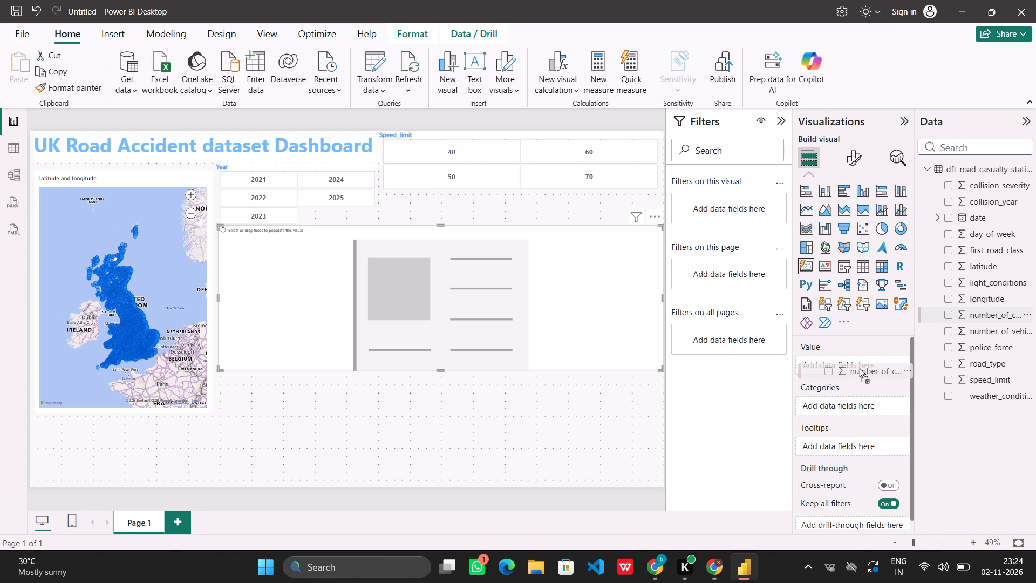
drag(859, 368, 857, 366)
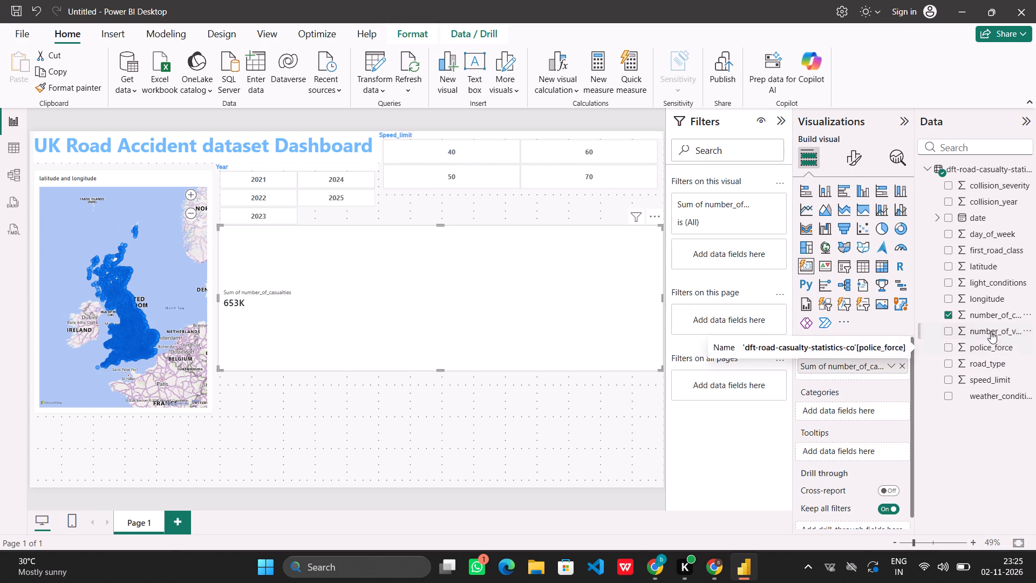
drag(991, 329, 876, 372)
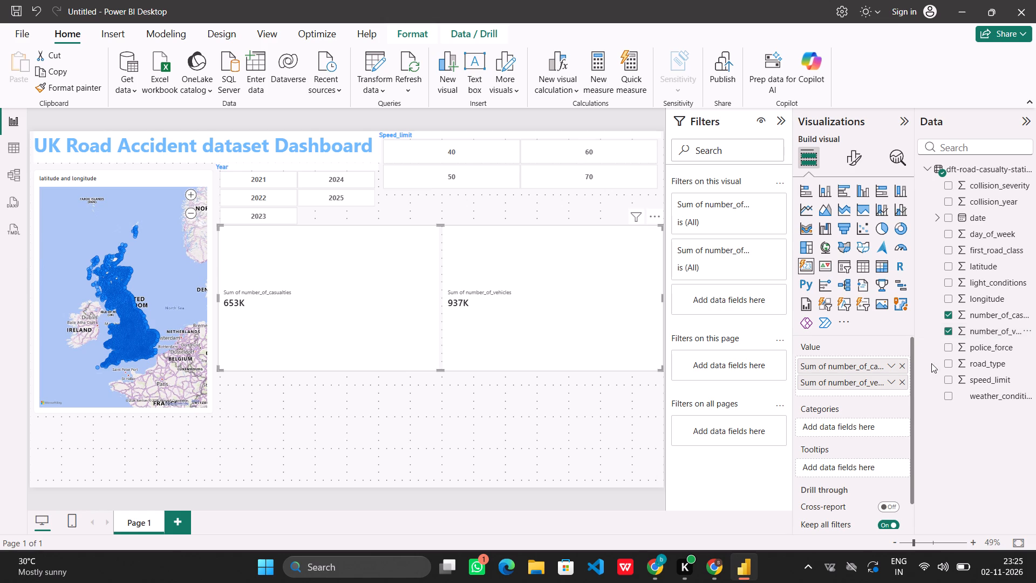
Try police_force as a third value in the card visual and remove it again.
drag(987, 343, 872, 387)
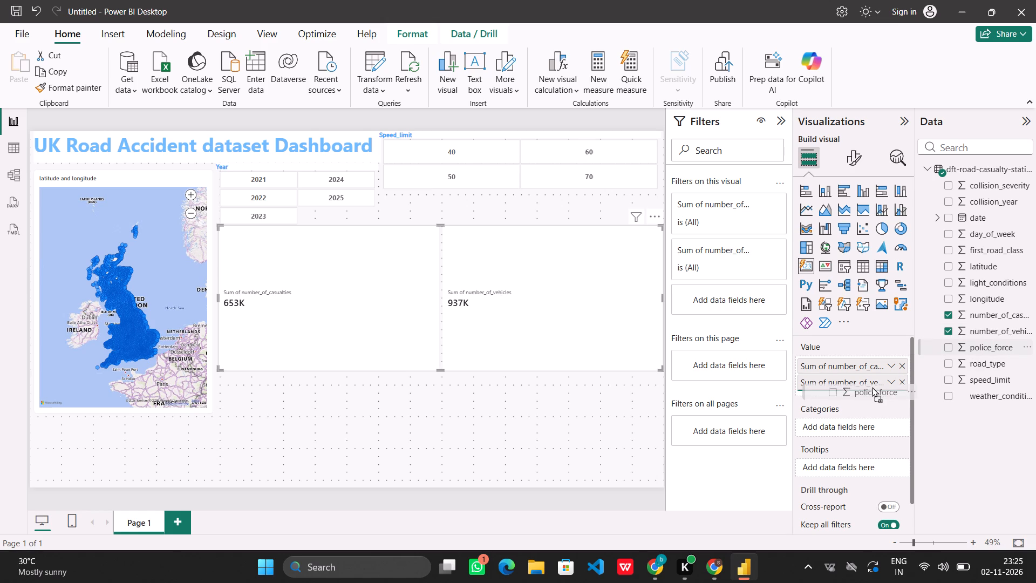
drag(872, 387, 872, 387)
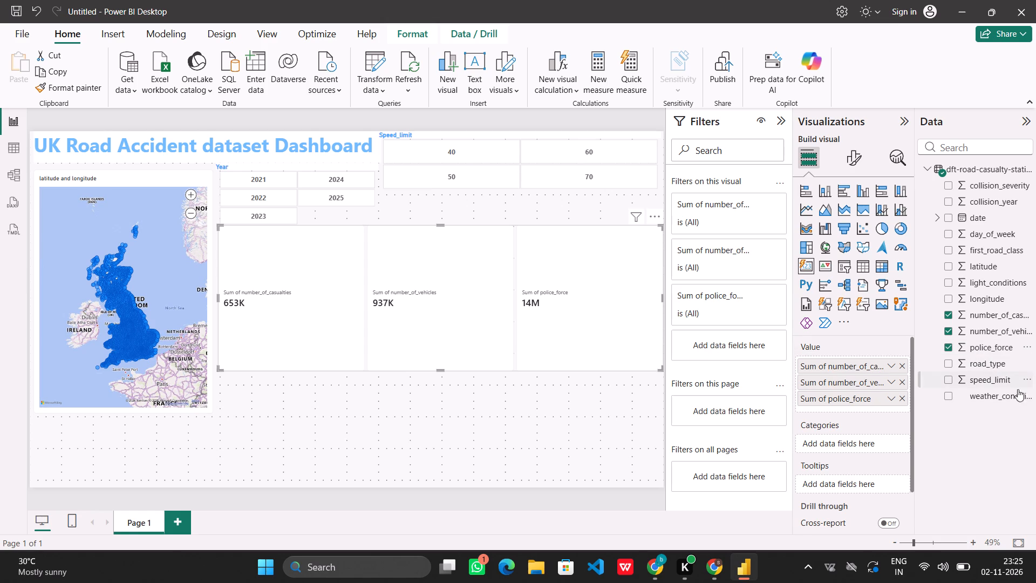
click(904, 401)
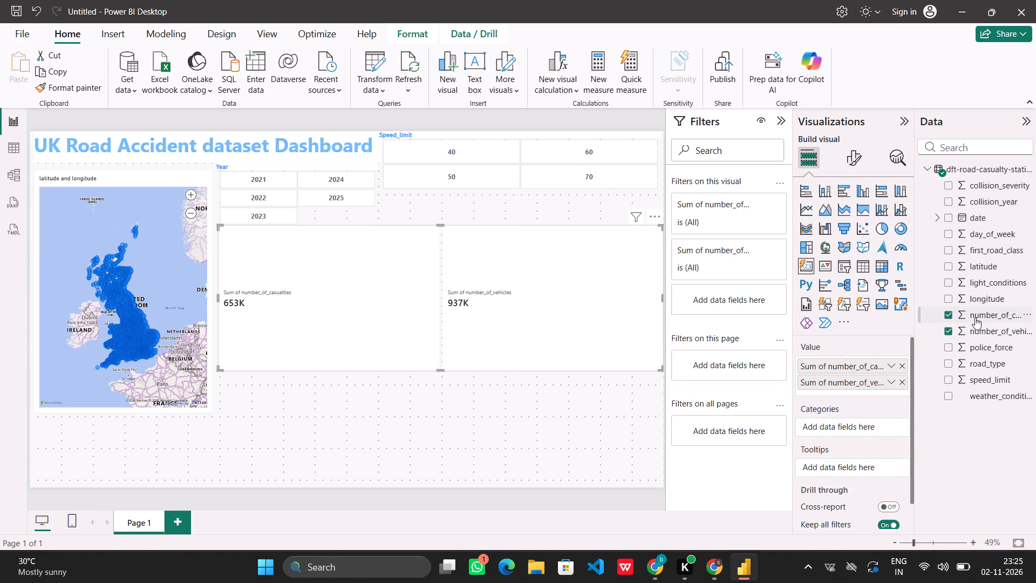
Add number_of_casualties to the card visual a second time, as the third value, and aggregate it by Maximum.
drag(975, 317, 861, 396)
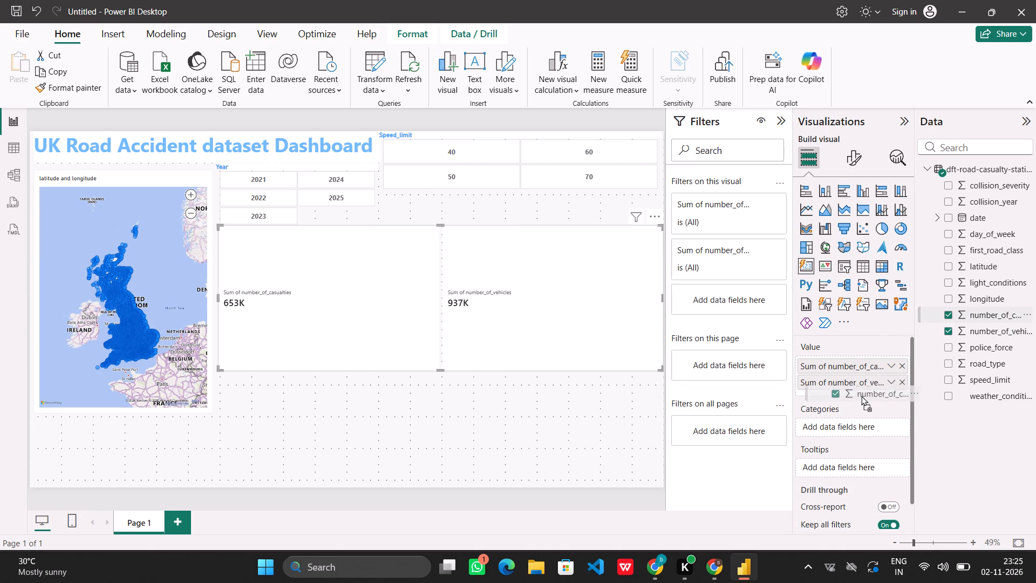
drag(861, 396, 856, 390)
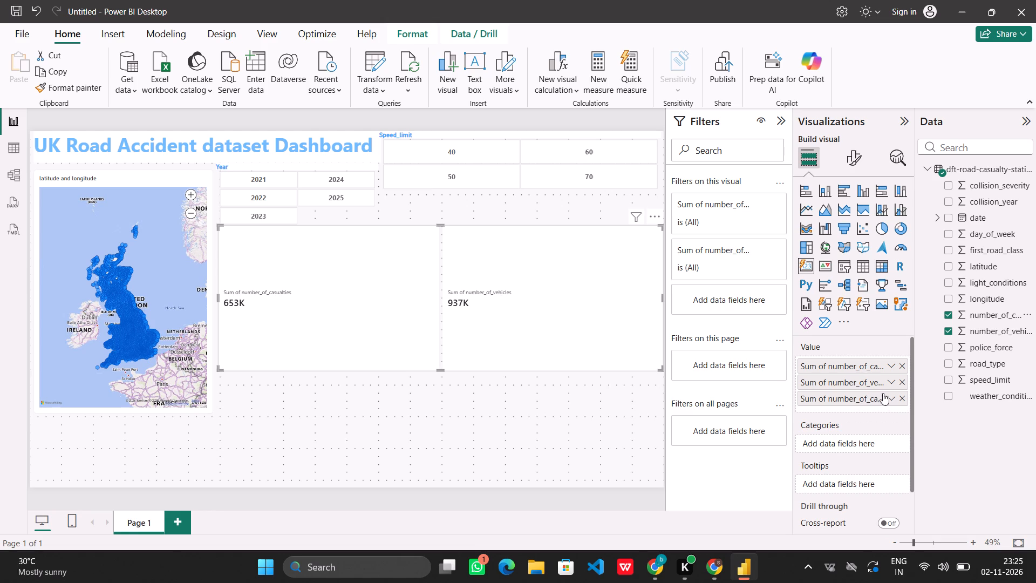
click(892, 398)
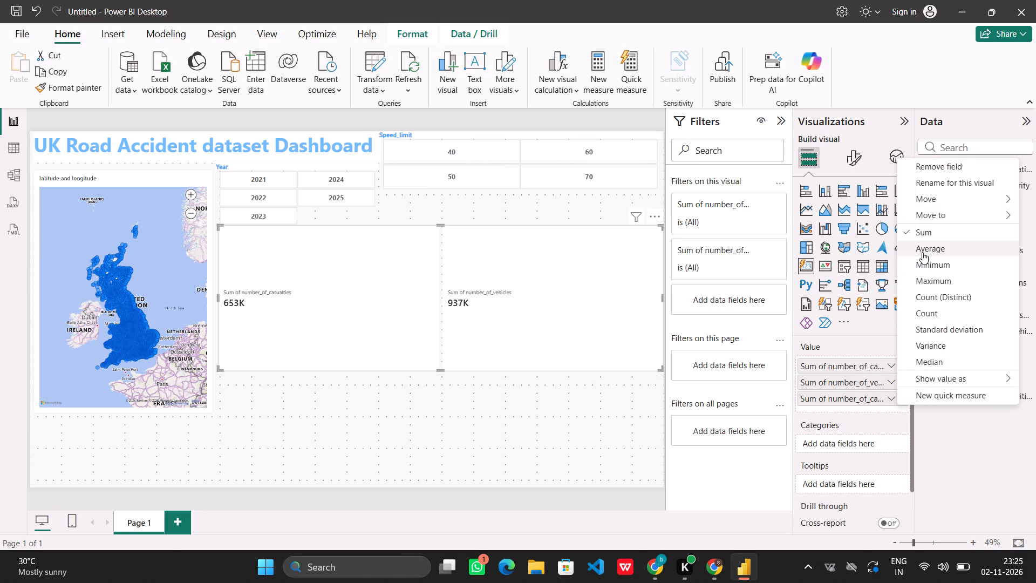
click(926, 276)
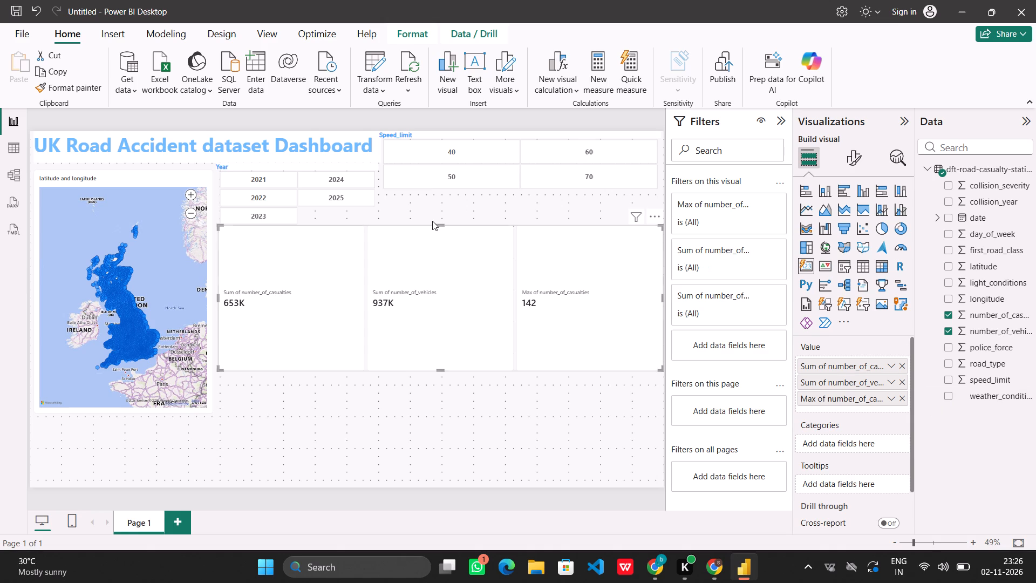
Zoom in on the latitude and longitude map visual.
click(194, 194)
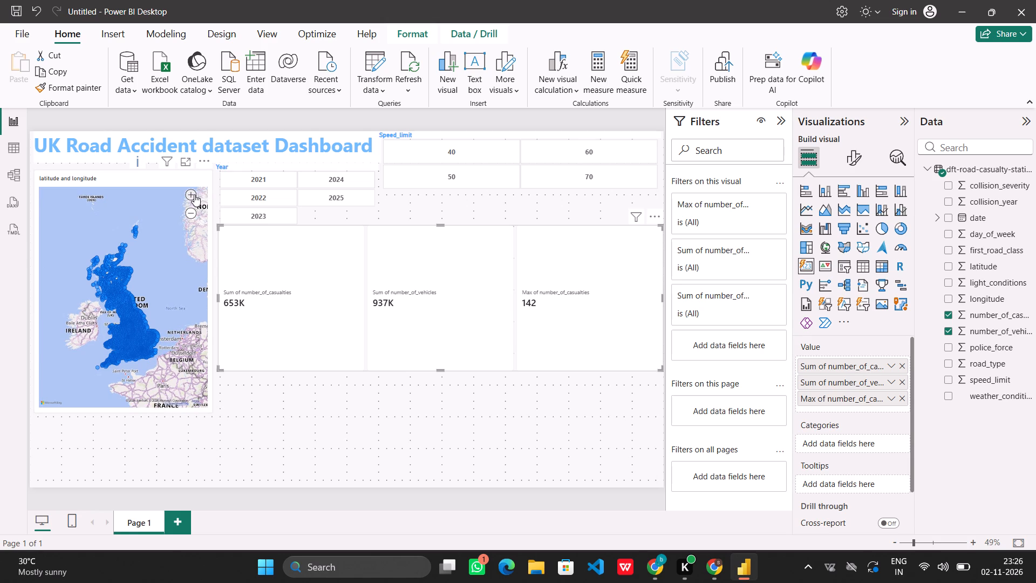
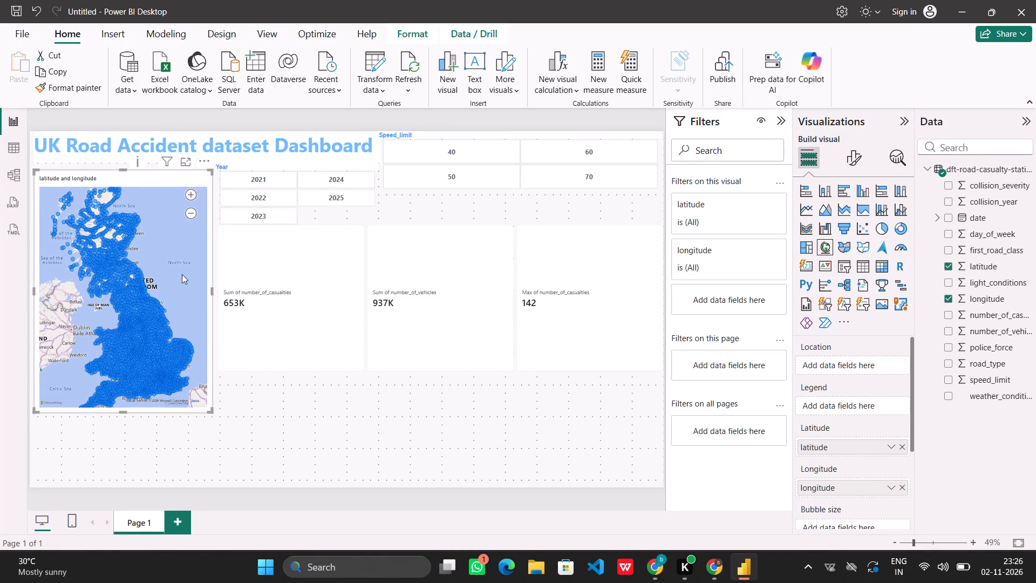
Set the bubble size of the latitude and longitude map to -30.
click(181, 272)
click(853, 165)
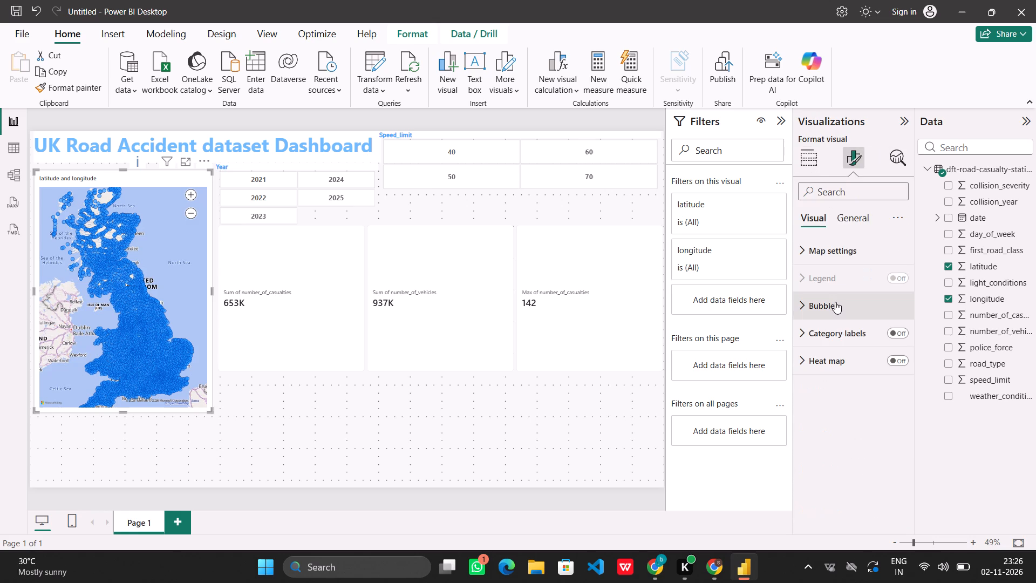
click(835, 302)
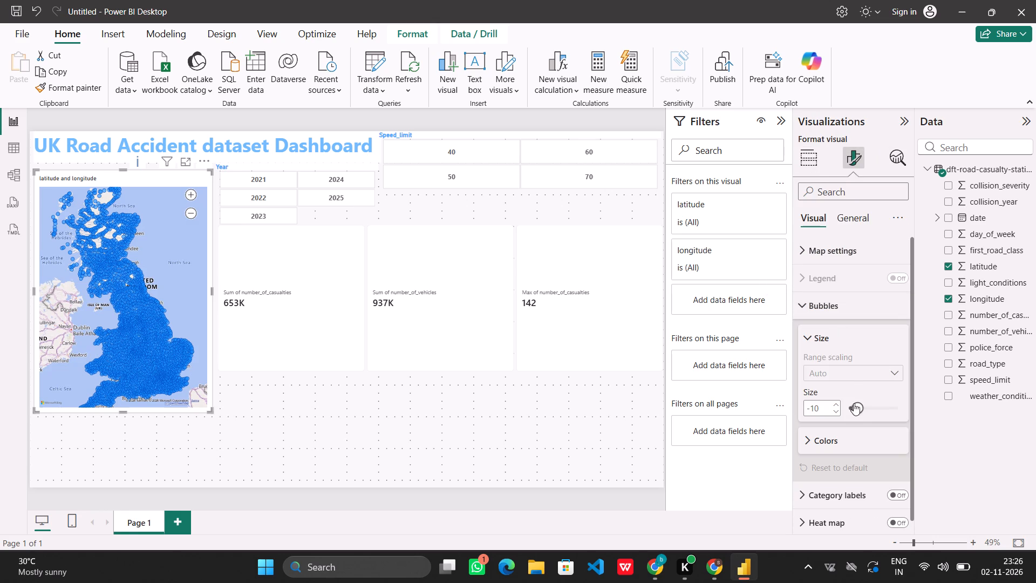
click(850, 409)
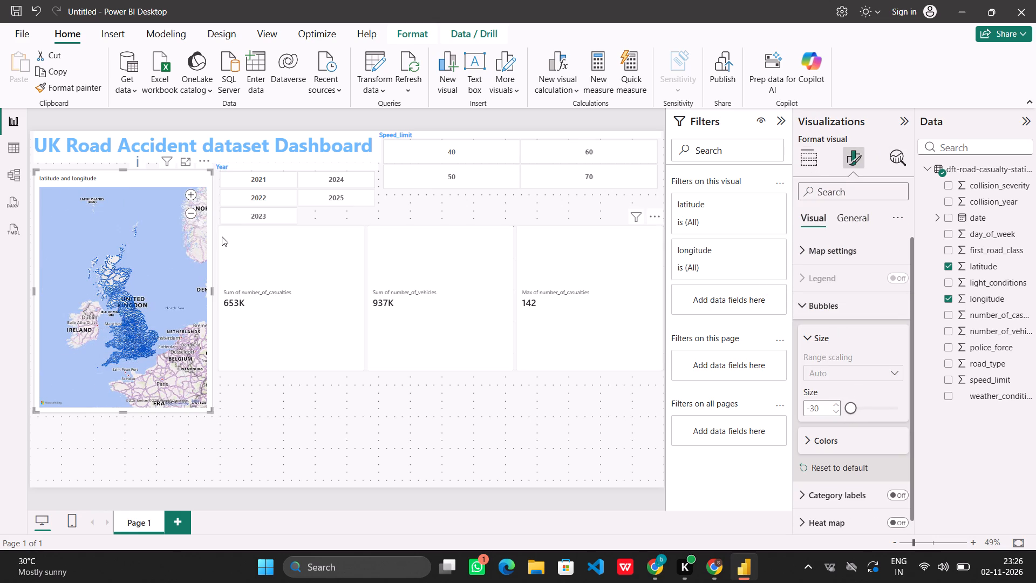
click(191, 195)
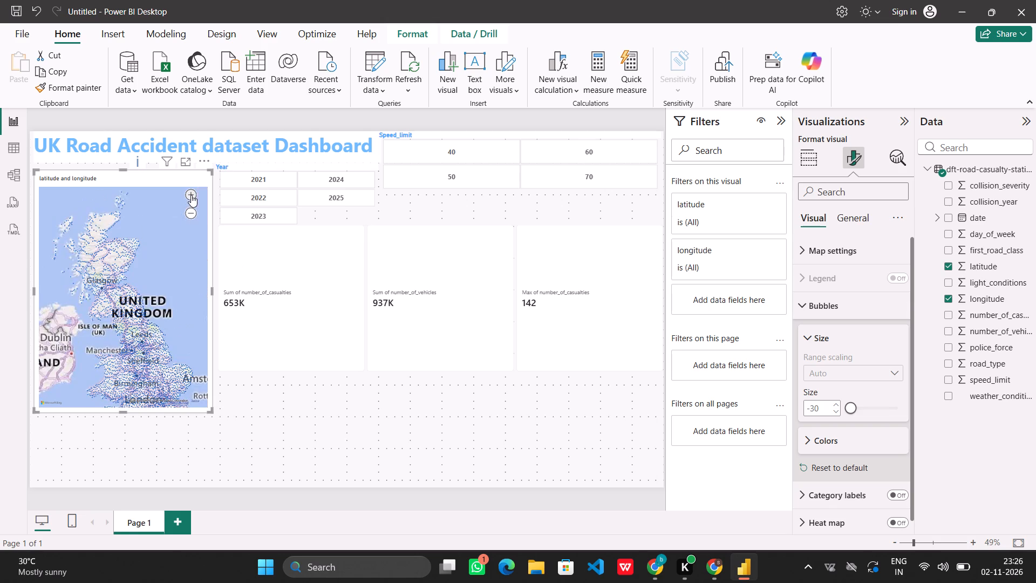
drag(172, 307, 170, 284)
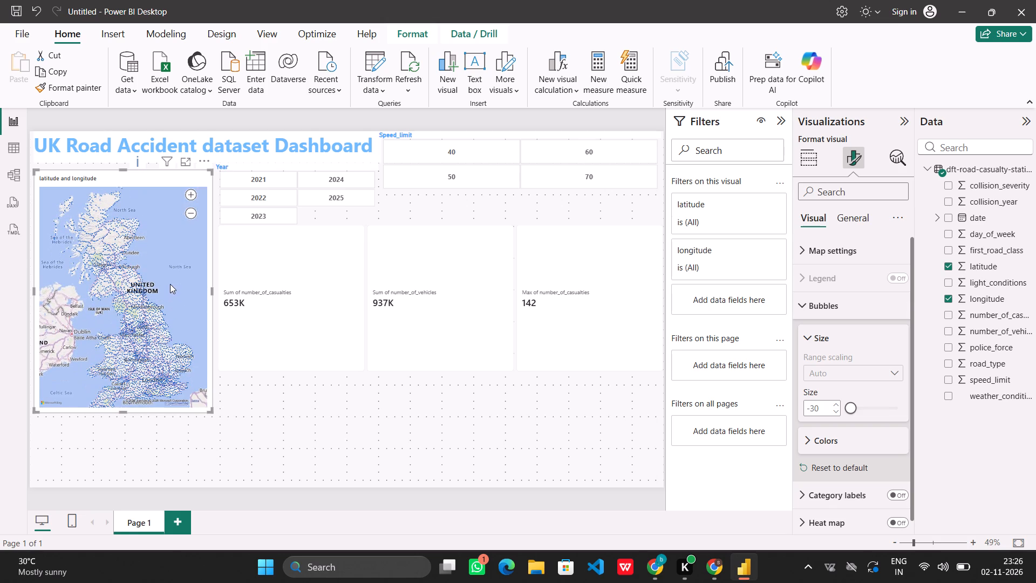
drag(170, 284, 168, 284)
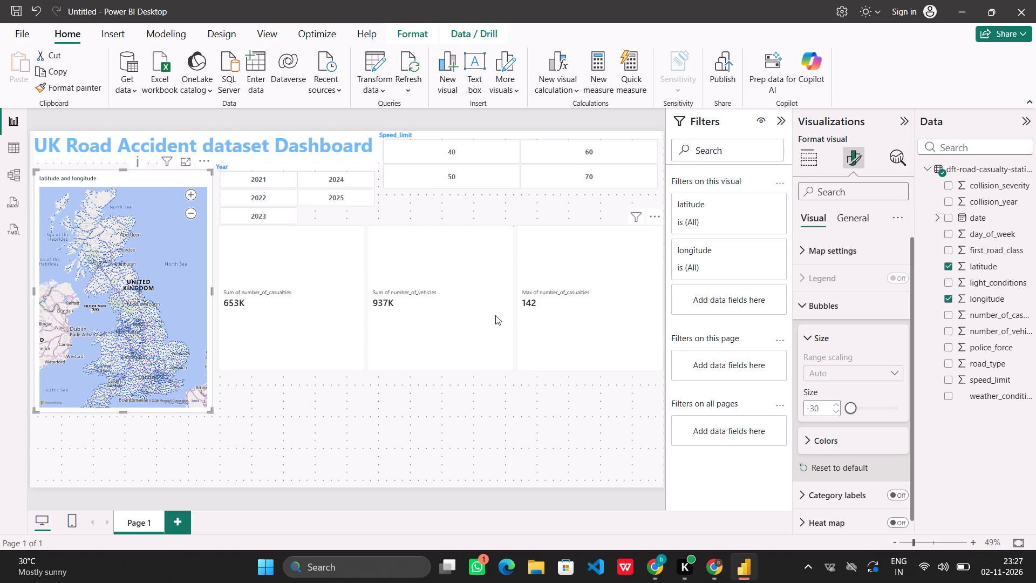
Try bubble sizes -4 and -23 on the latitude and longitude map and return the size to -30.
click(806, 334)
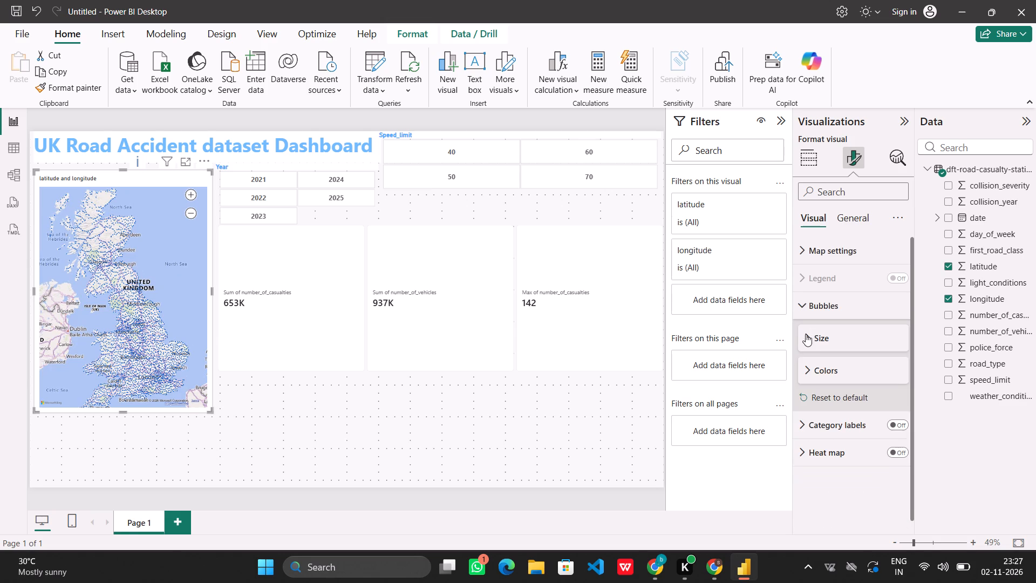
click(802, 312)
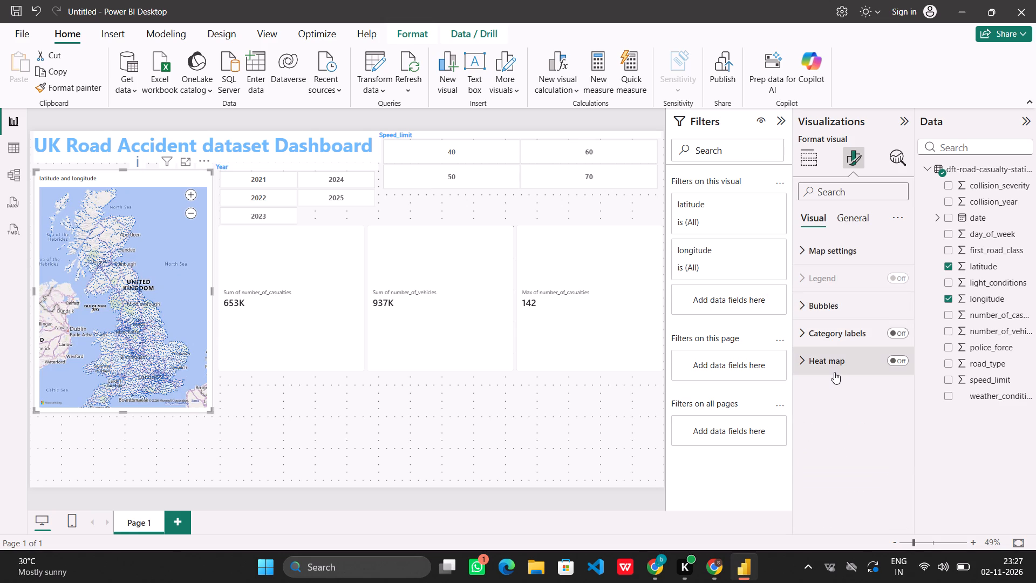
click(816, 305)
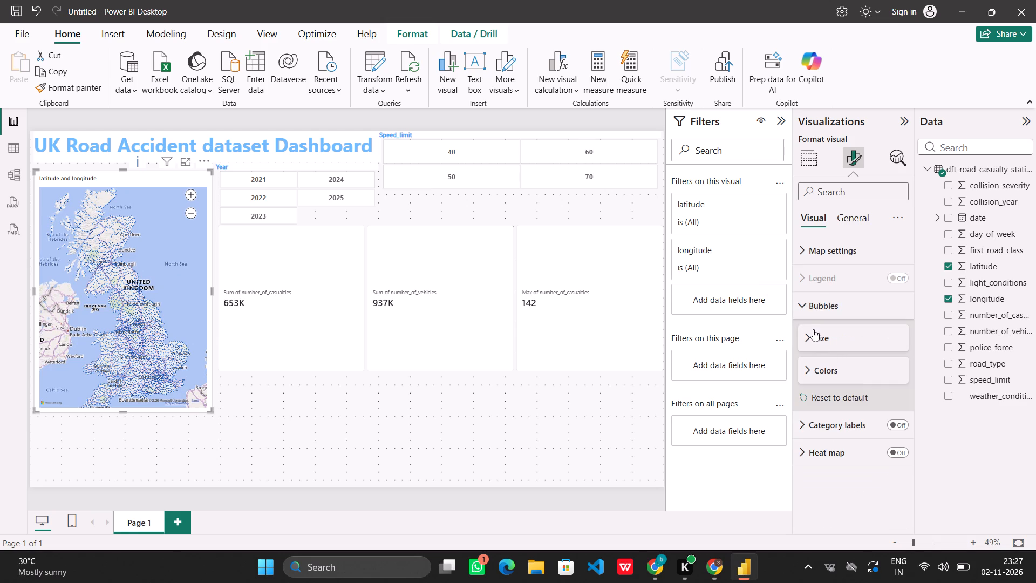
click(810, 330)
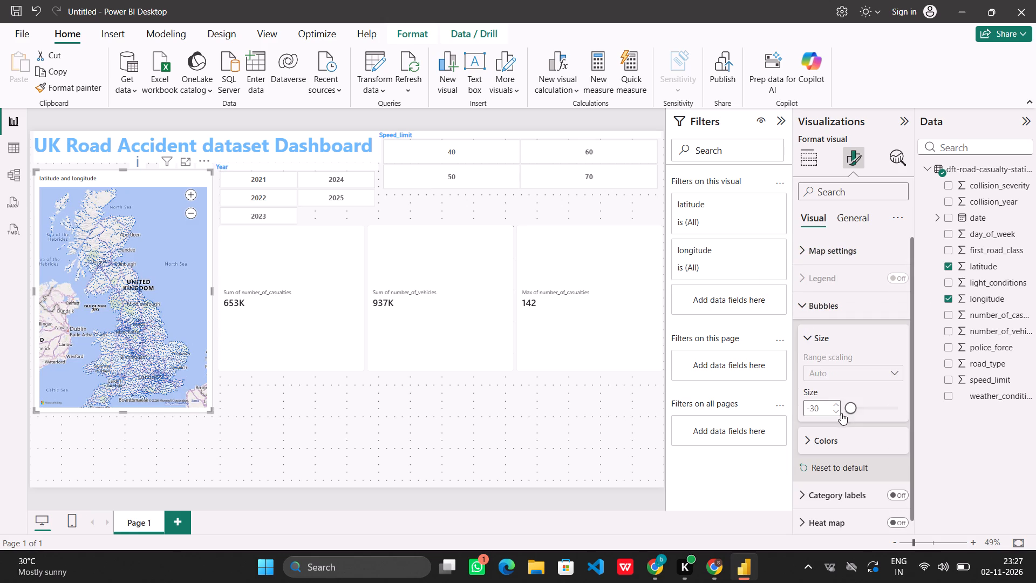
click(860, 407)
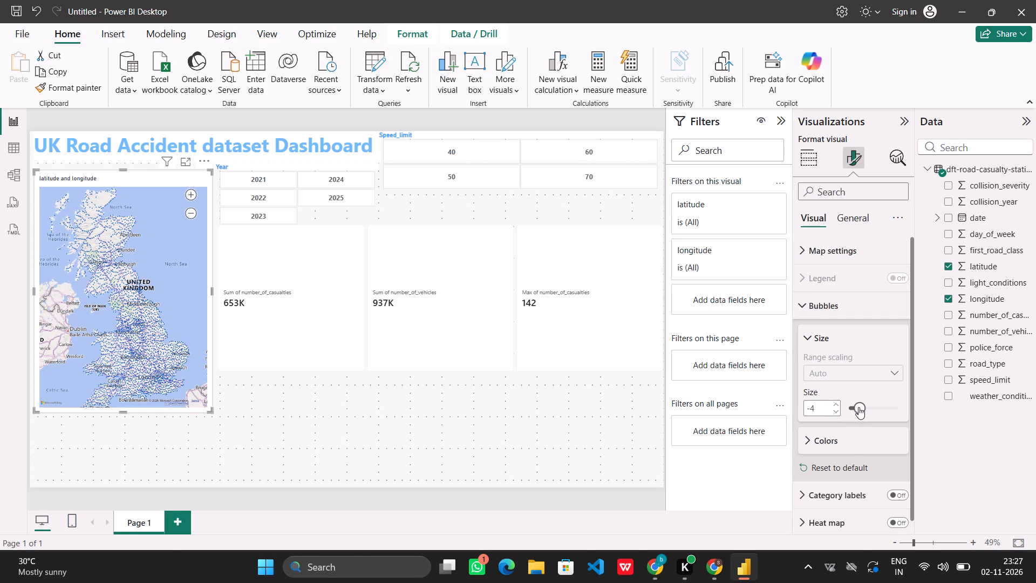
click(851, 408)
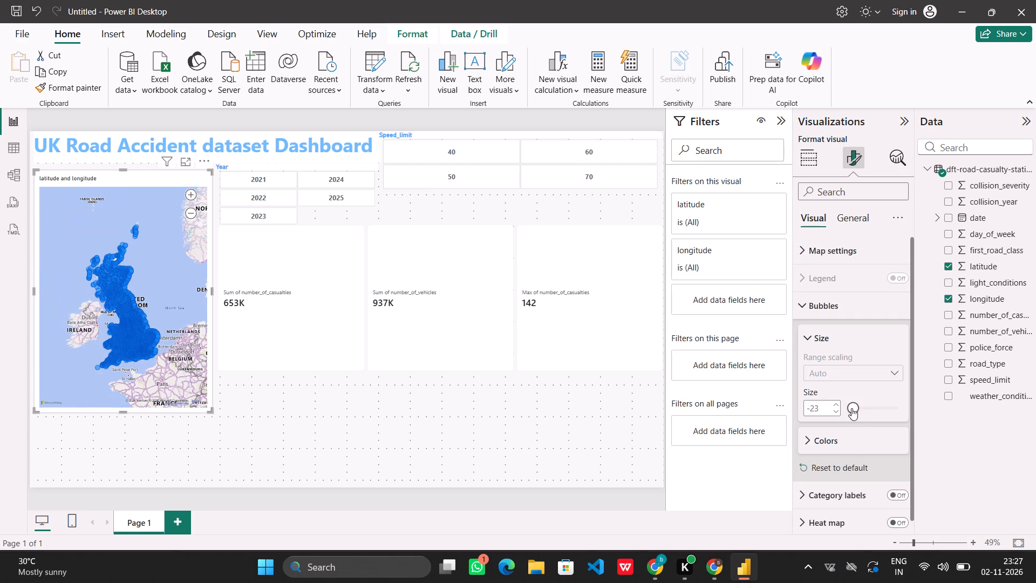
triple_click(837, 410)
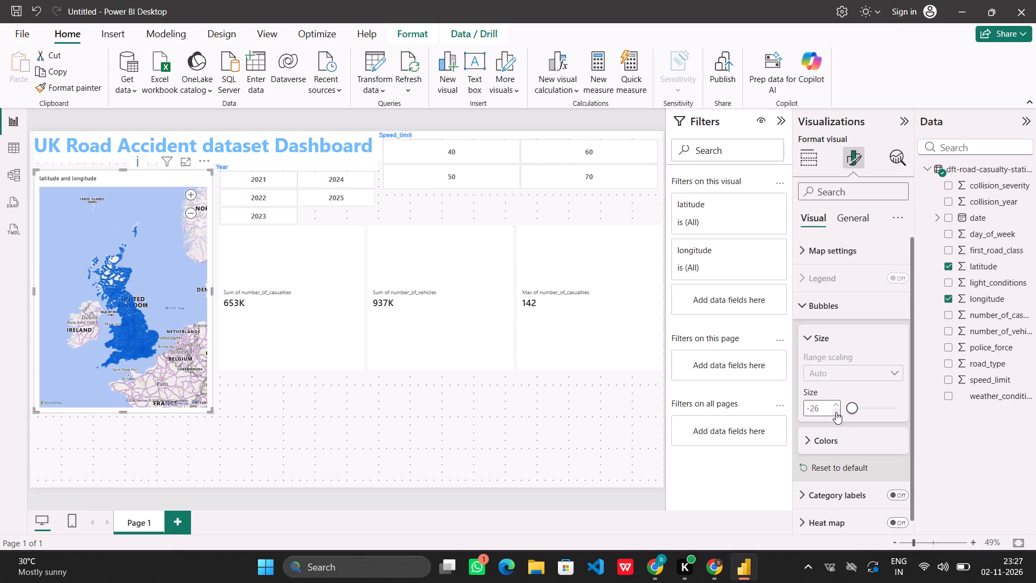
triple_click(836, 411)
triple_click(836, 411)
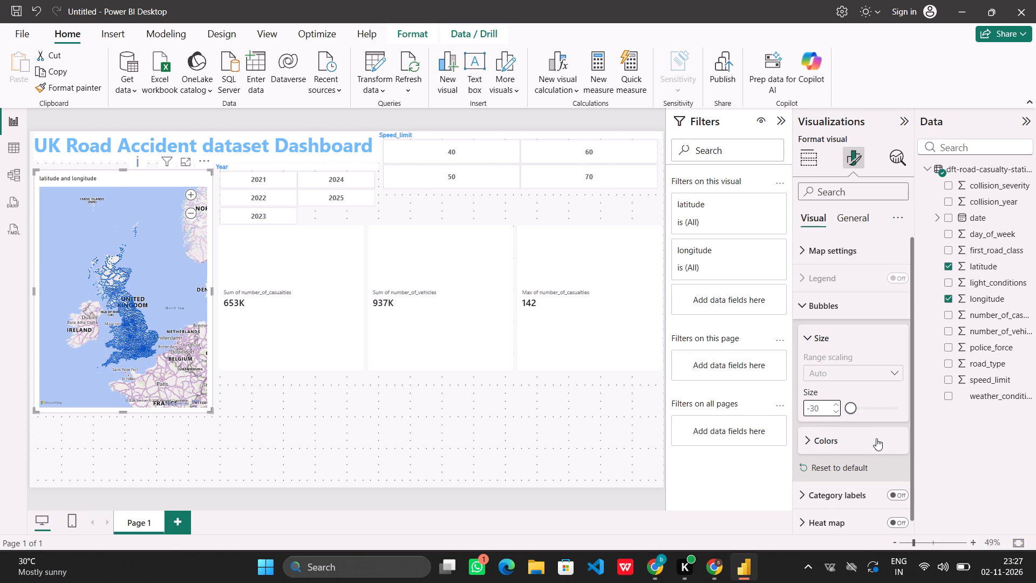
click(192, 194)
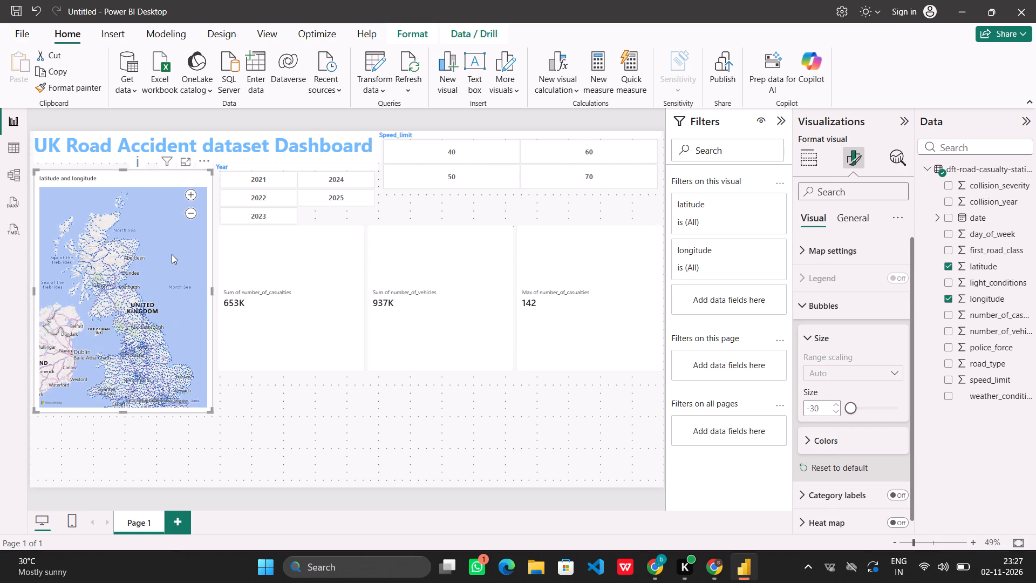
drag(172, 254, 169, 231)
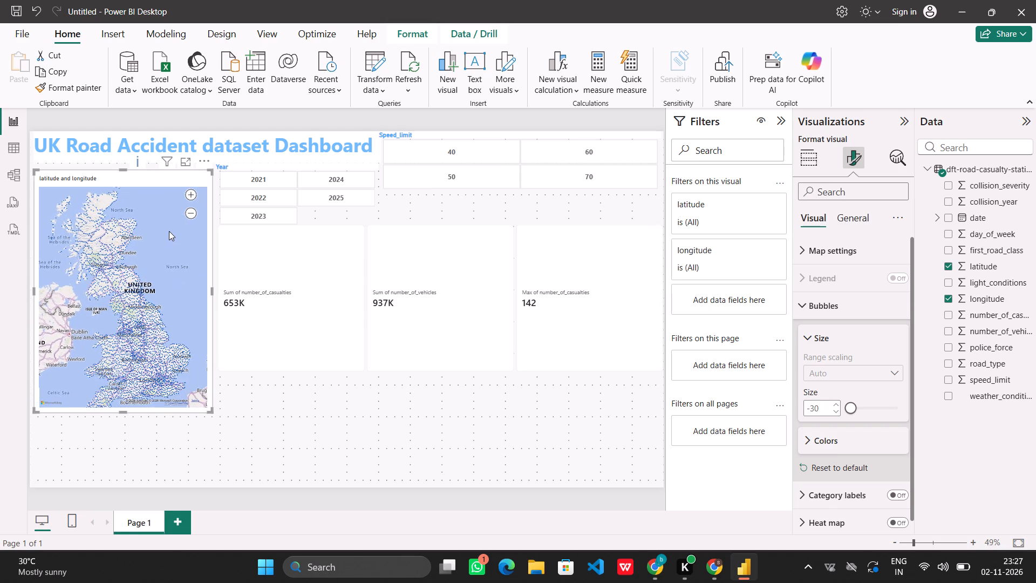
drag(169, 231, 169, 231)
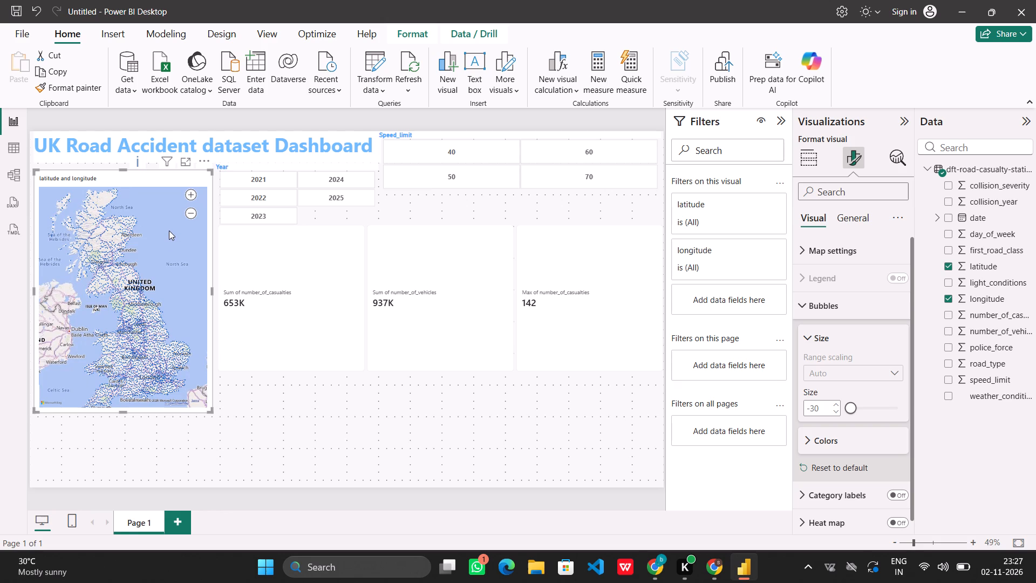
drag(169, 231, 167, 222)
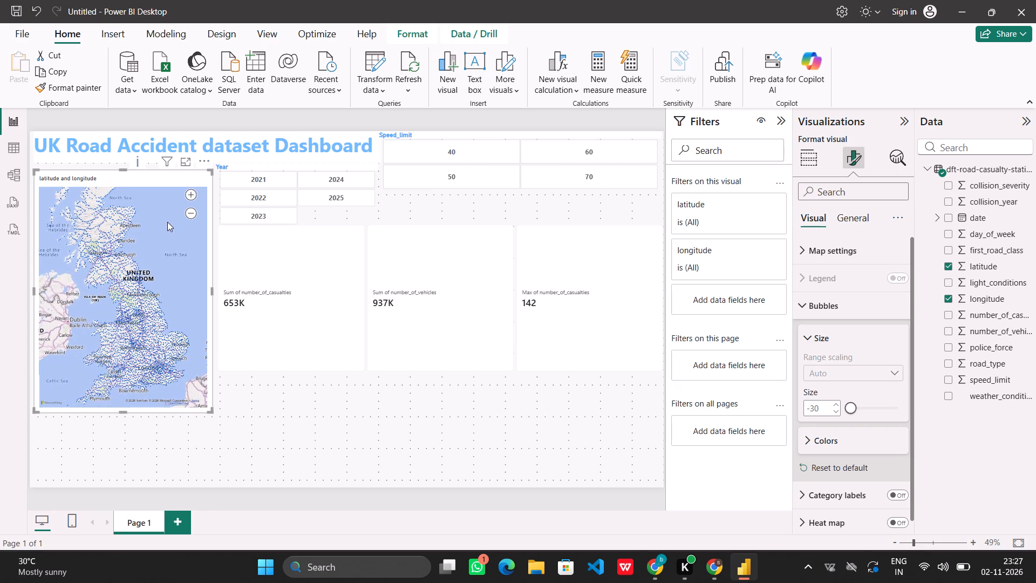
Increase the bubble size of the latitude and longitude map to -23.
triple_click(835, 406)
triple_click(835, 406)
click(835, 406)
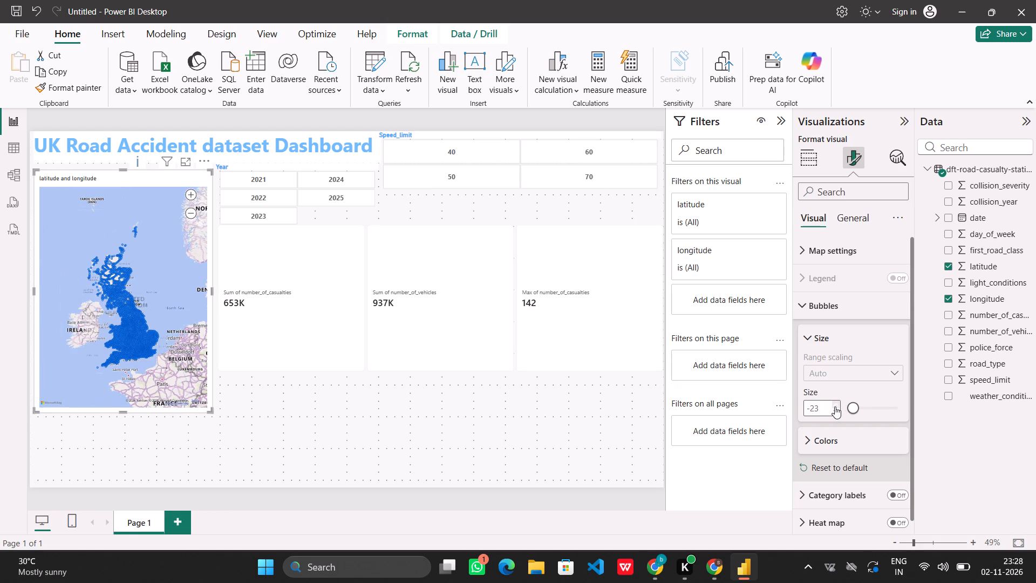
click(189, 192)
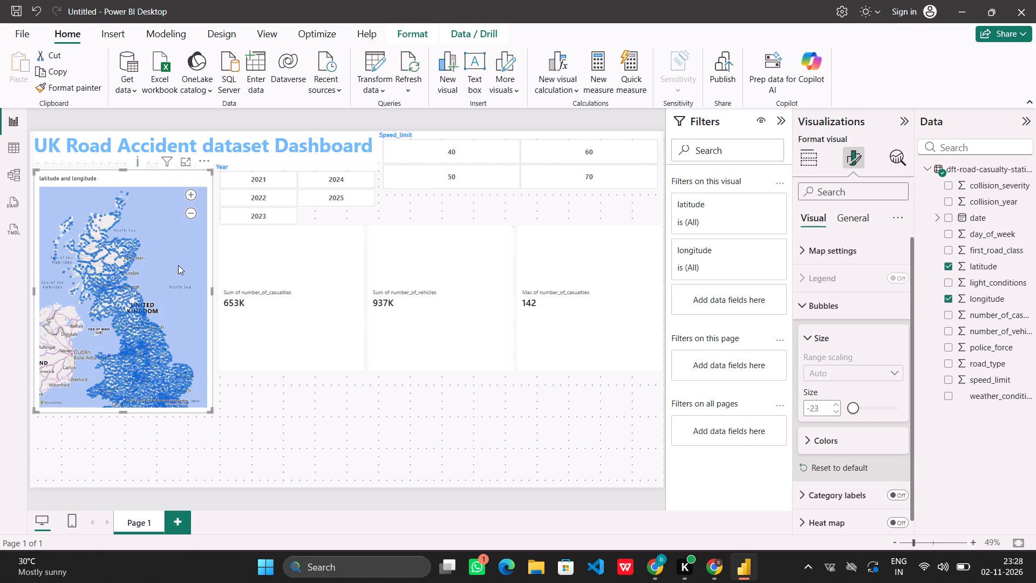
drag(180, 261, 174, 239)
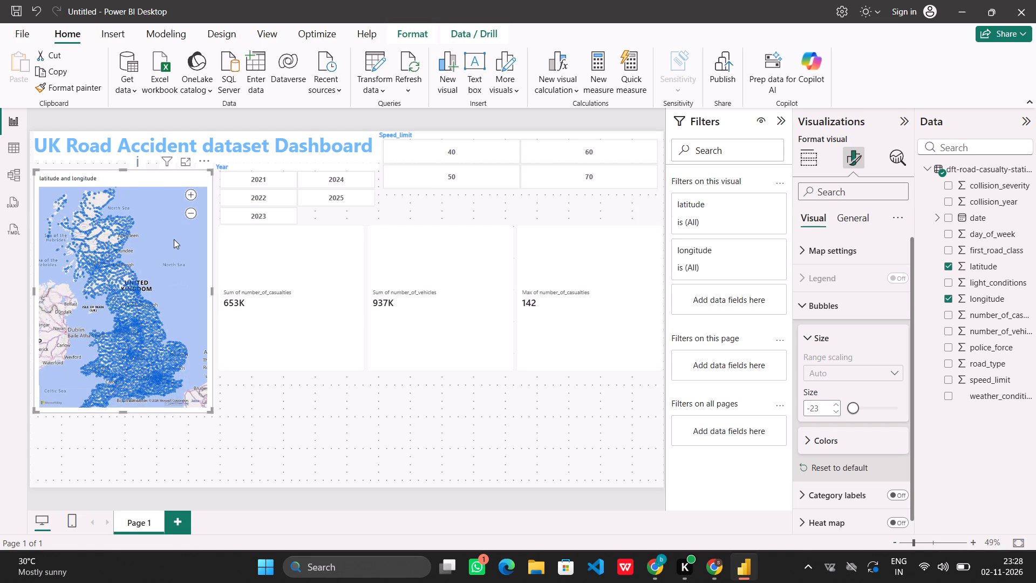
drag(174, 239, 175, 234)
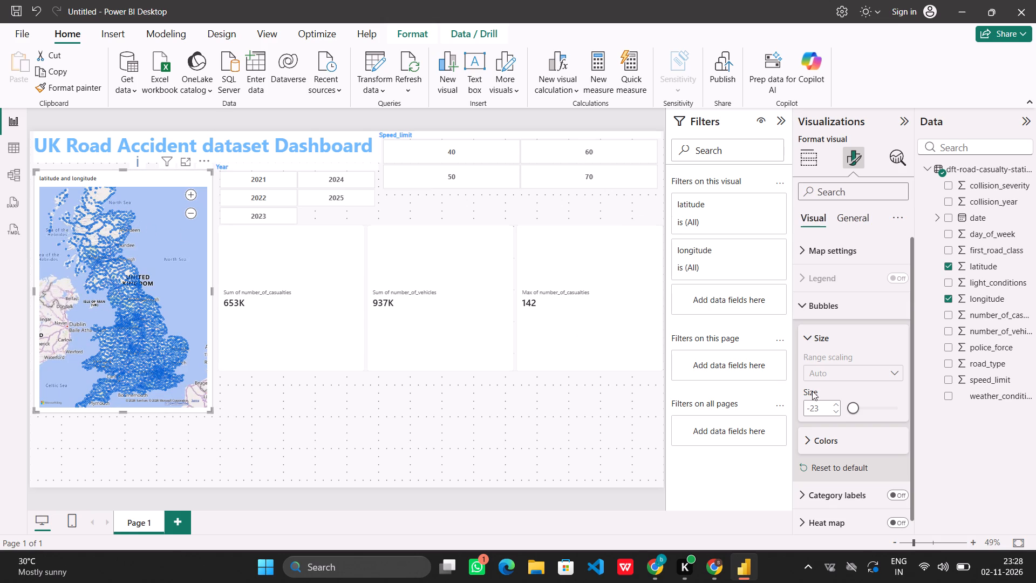
Set the bubble size of the latitude and longitude map to -25.
click(837, 411)
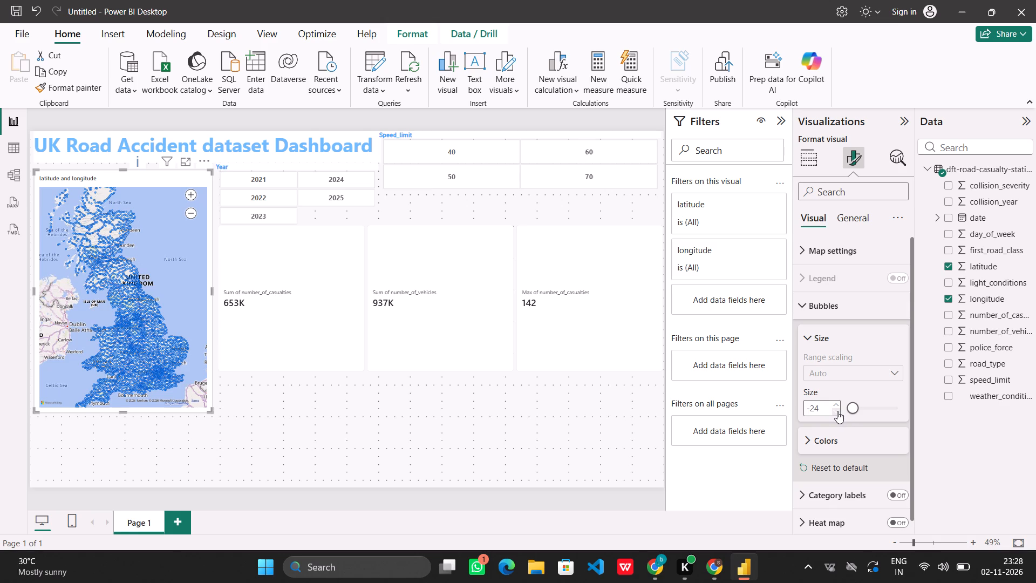
click(837, 411)
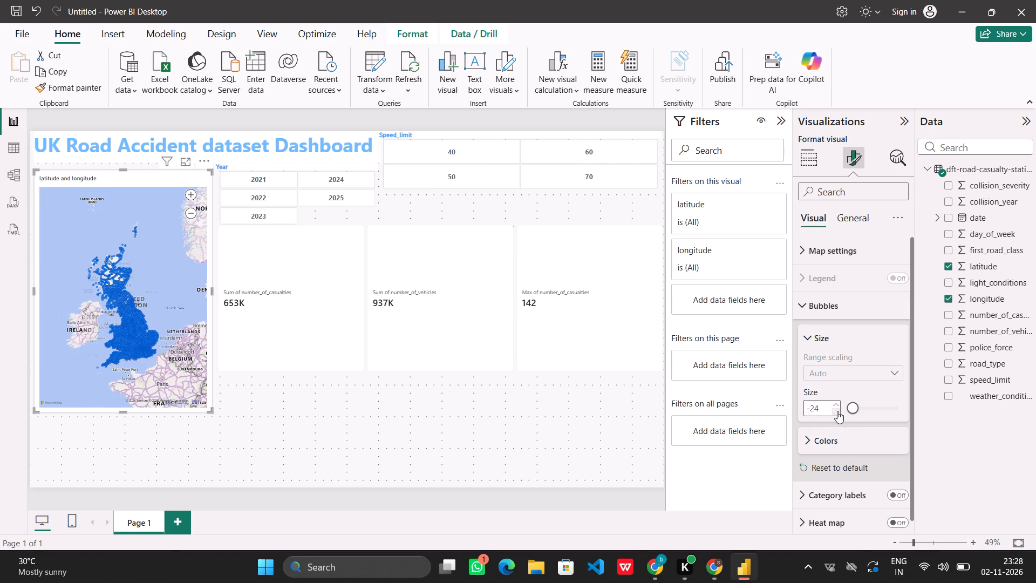
click(190, 195)
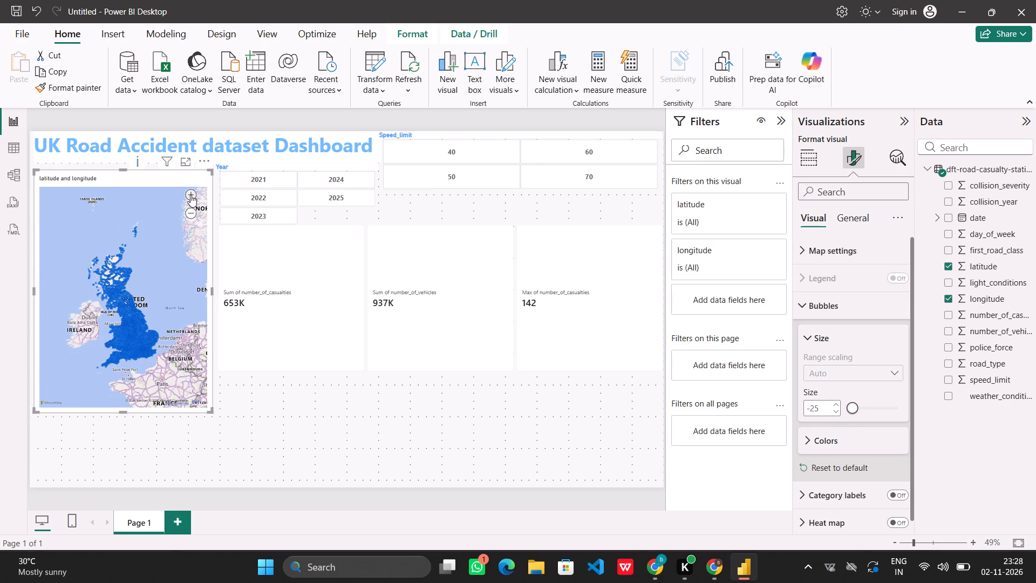
drag(154, 295, 154, 271)
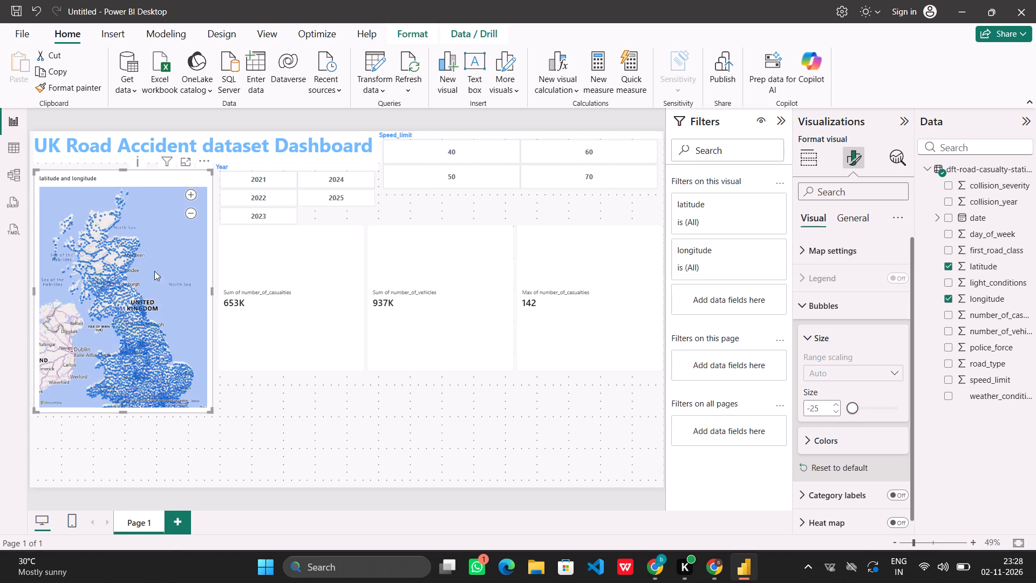
drag(154, 271, 154, 252)
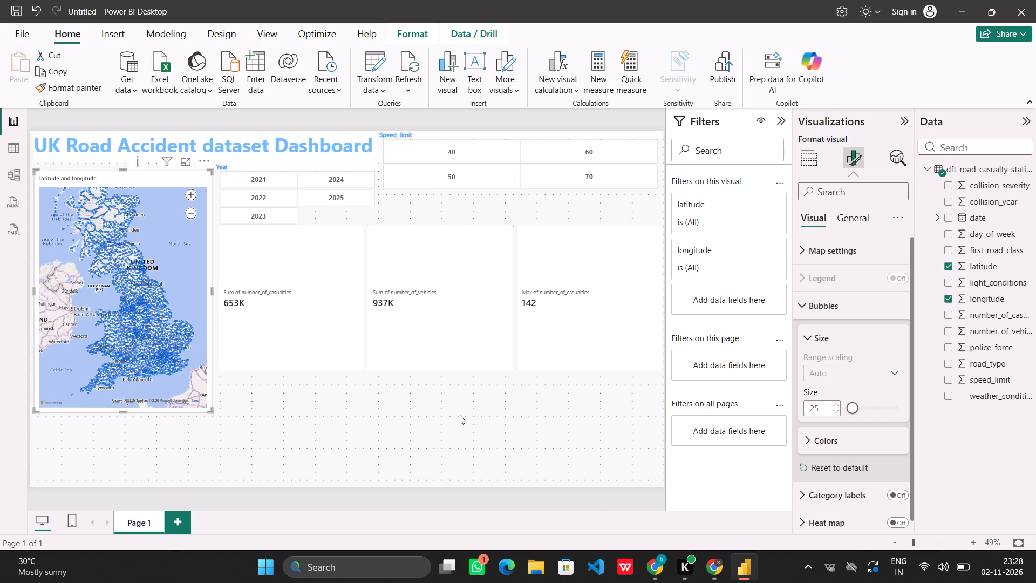
Shorten the casualties and vehicles card visual from its bottom edge to about half its height.
click(433, 345)
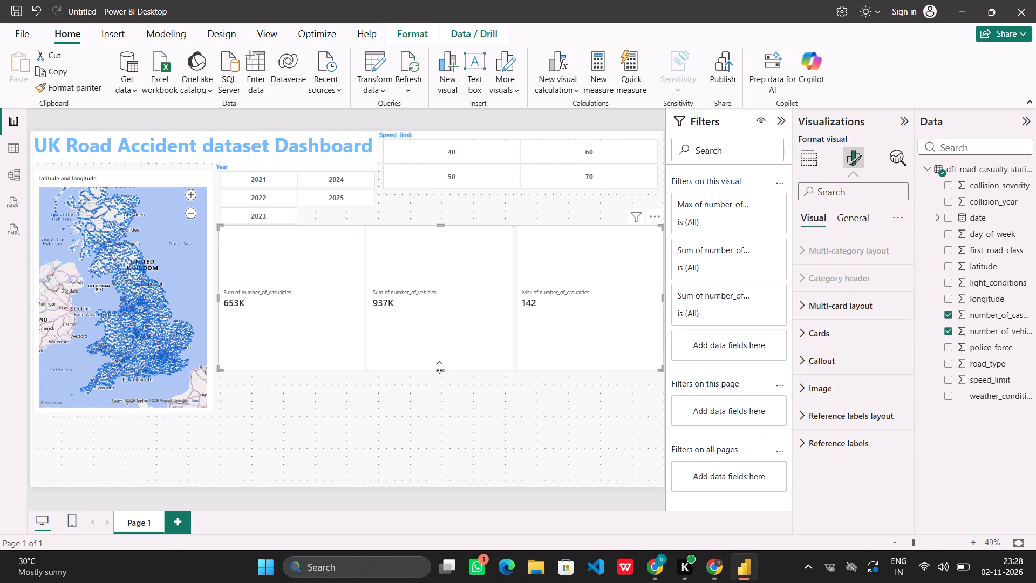
drag(441, 370, 439, 324)
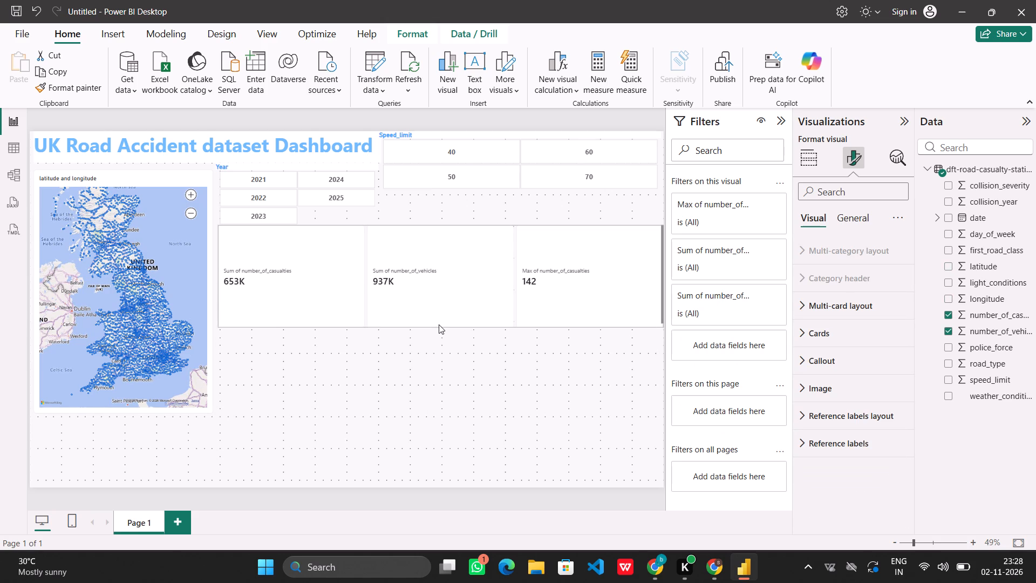
drag(439, 324, 436, 299)
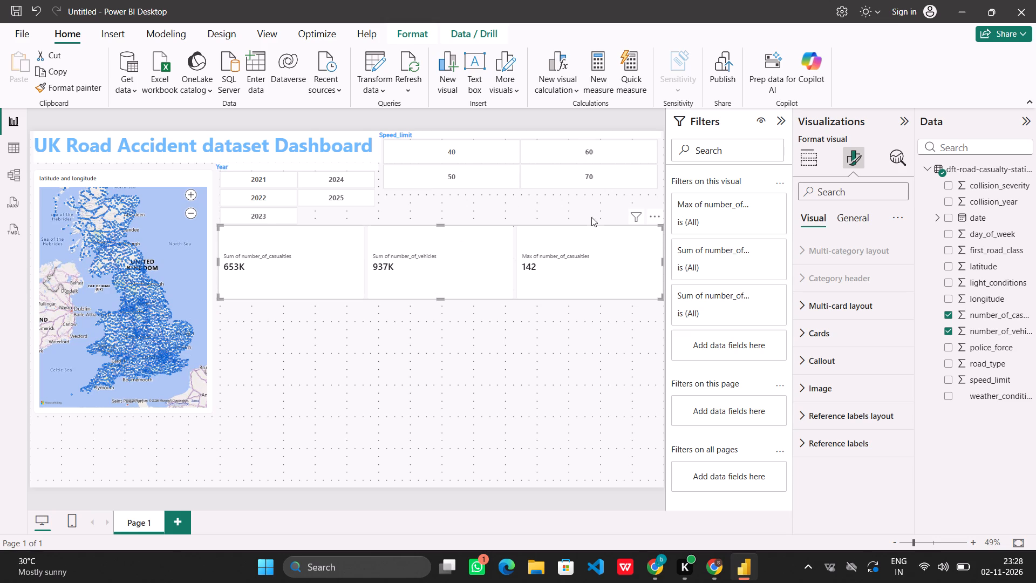
Set the arrangement of the card visual's multi-card layout to Grid.
click(602, 236)
click(809, 307)
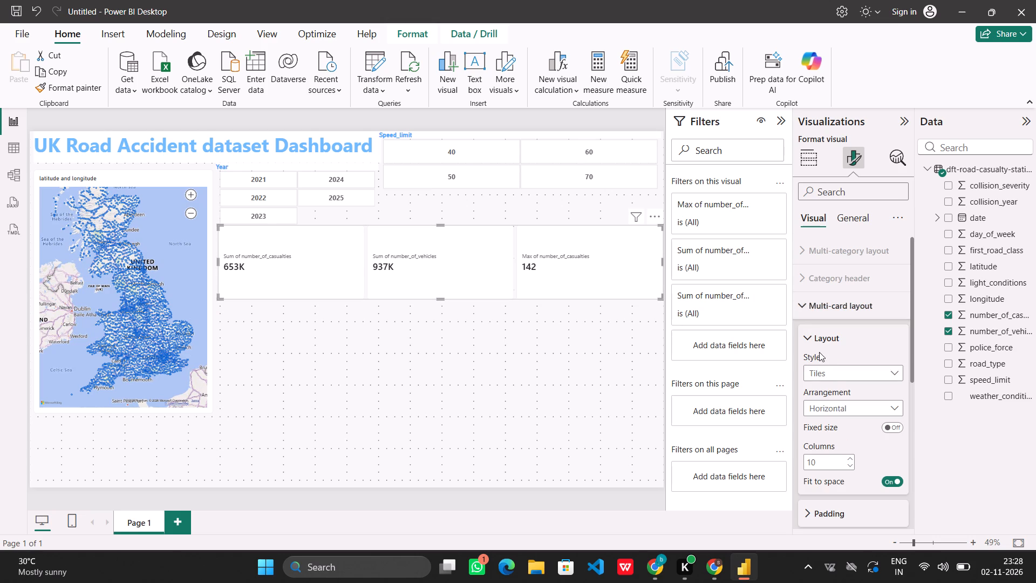
click(857, 405)
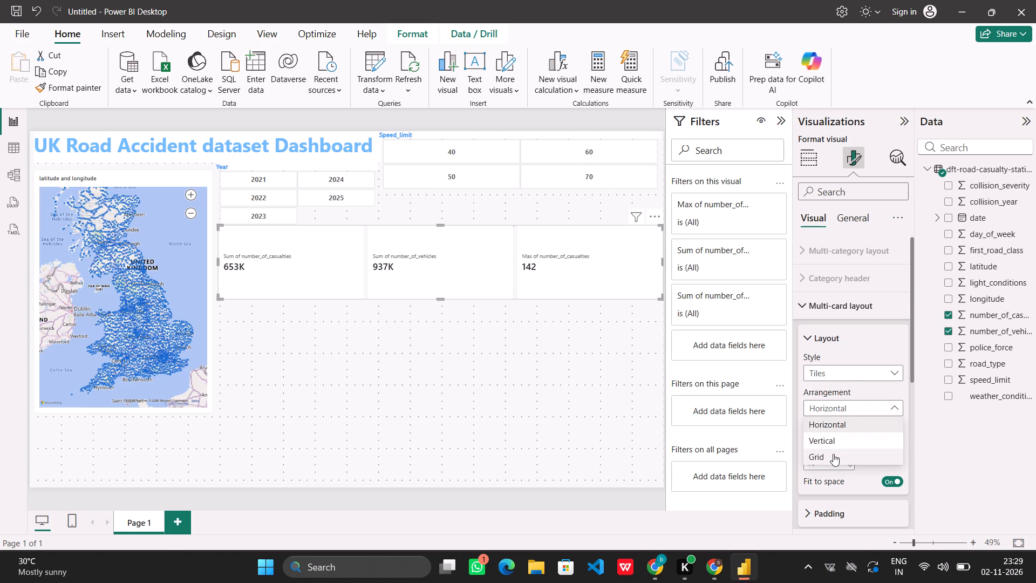
click(833, 454)
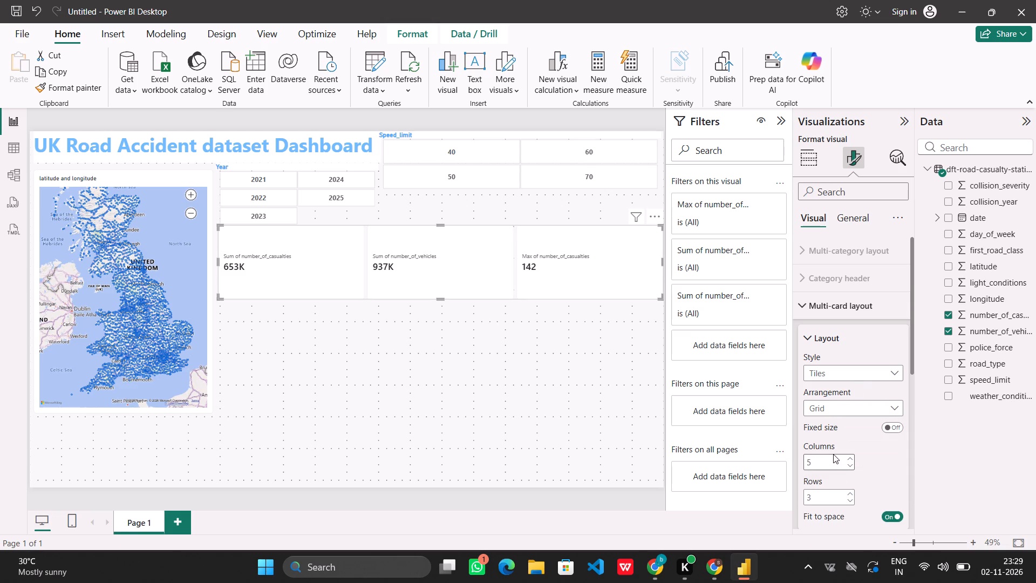
Set the card visual's multi-card grid layout to 2 columns and 2 rows.
click(827, 465)
key(2)
click(815, 495)
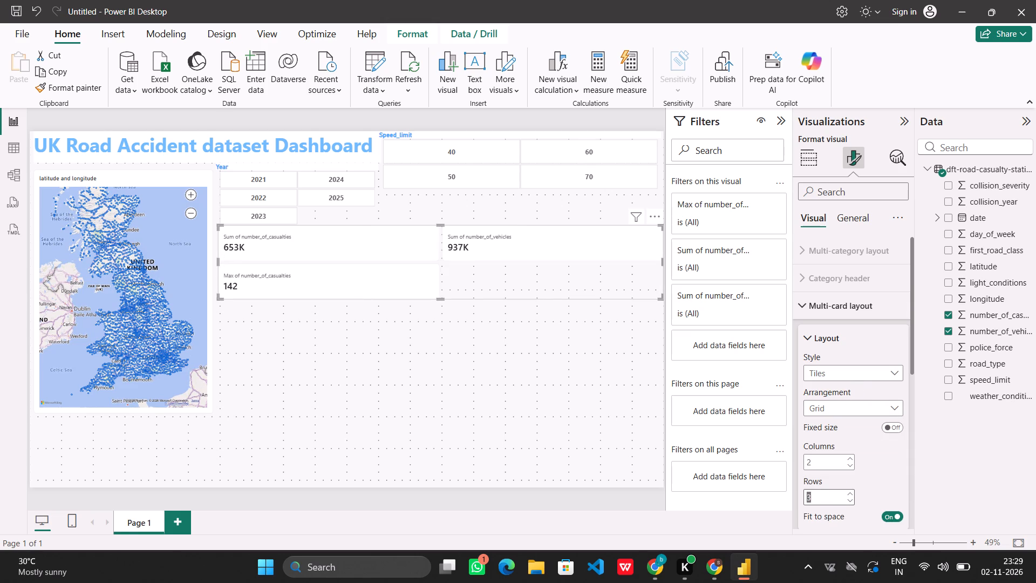
key(2)
key(Return)
scroll(823, 479, down, 1)
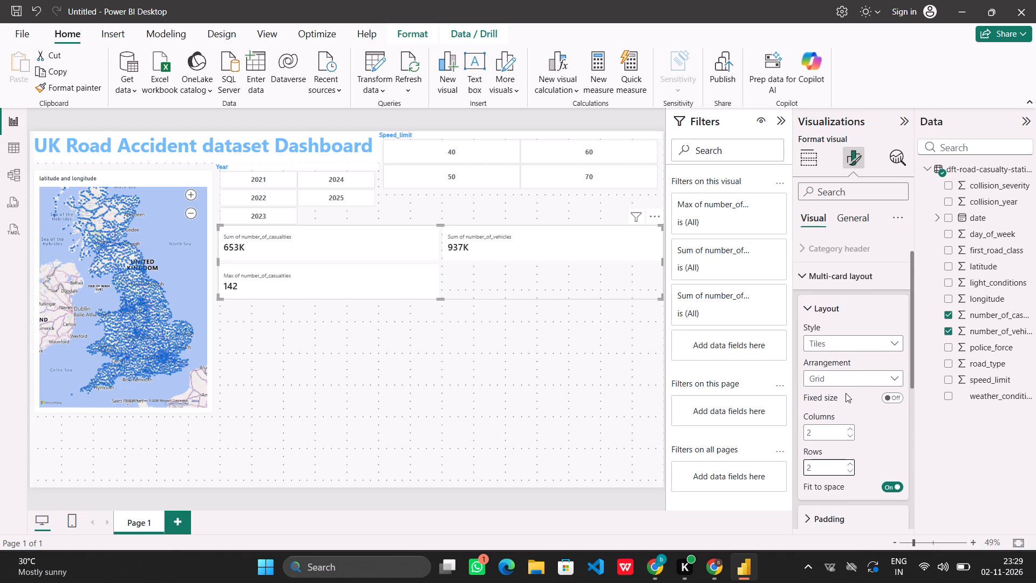
click(808, 307)
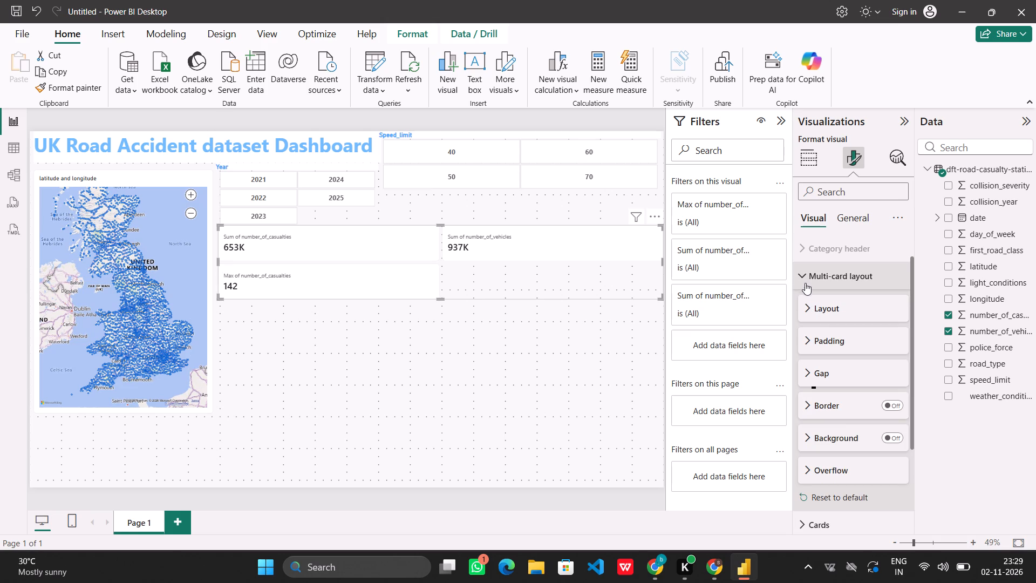
click(805, 281)
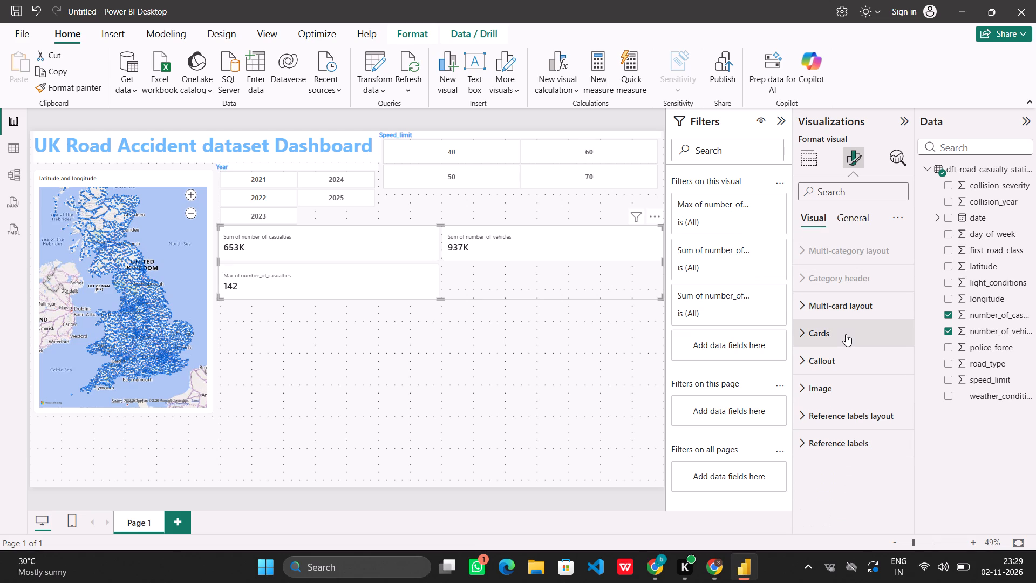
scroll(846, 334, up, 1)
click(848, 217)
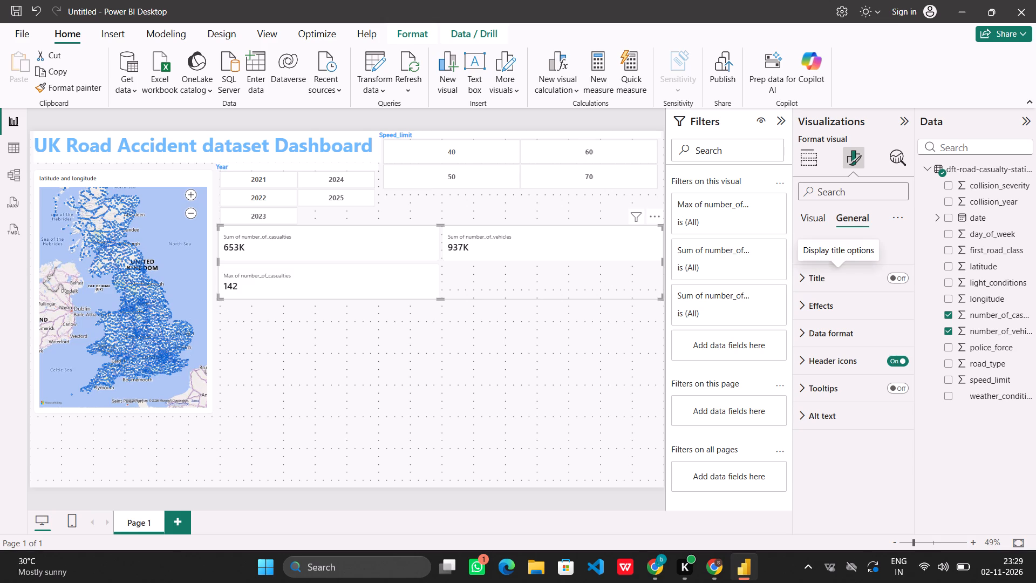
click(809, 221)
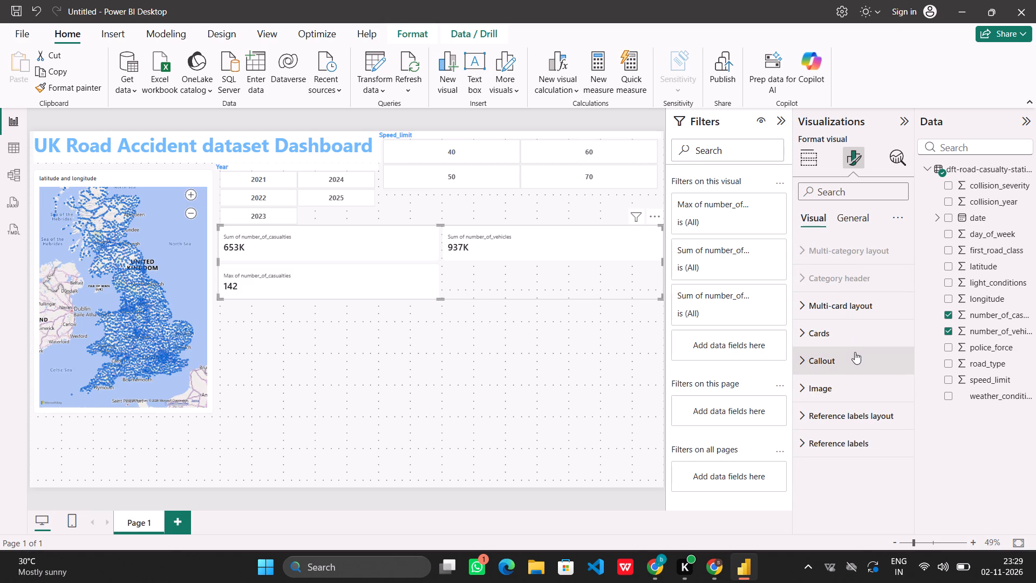
For the Sum of number_of_casualties card, set the callout label text to "Number of Casualties".
click(855, 354)
scroll(855, 354, down, 1)
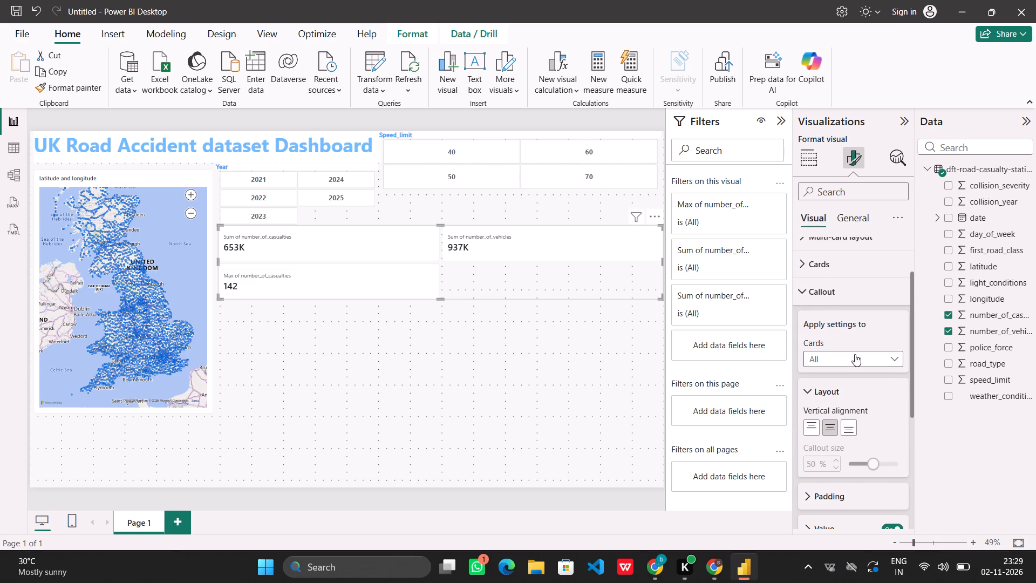
click(896, 361)
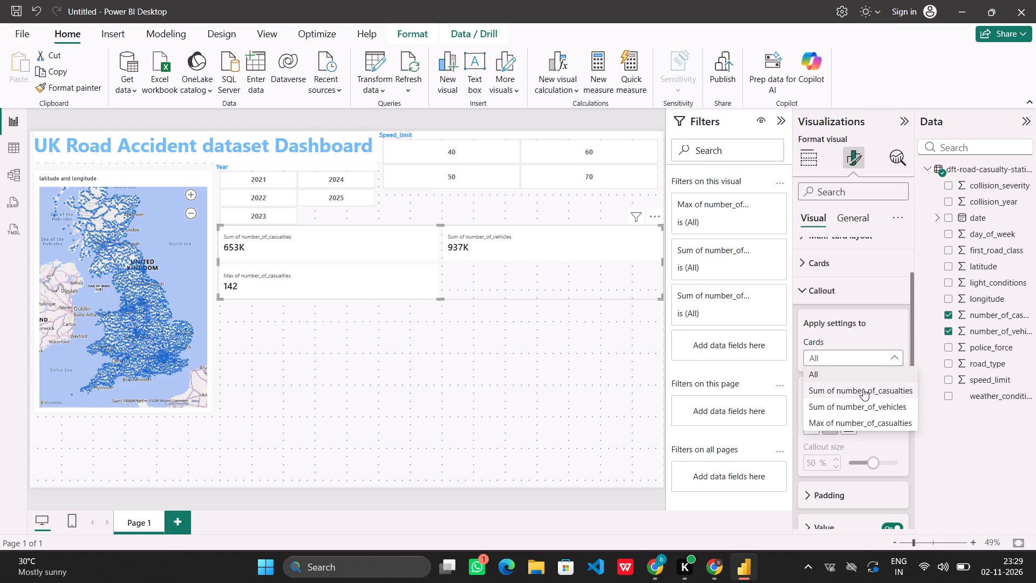
click(863, 389)
scroll(863, 389, down, 2)
scroll(863, 389, up, 1)
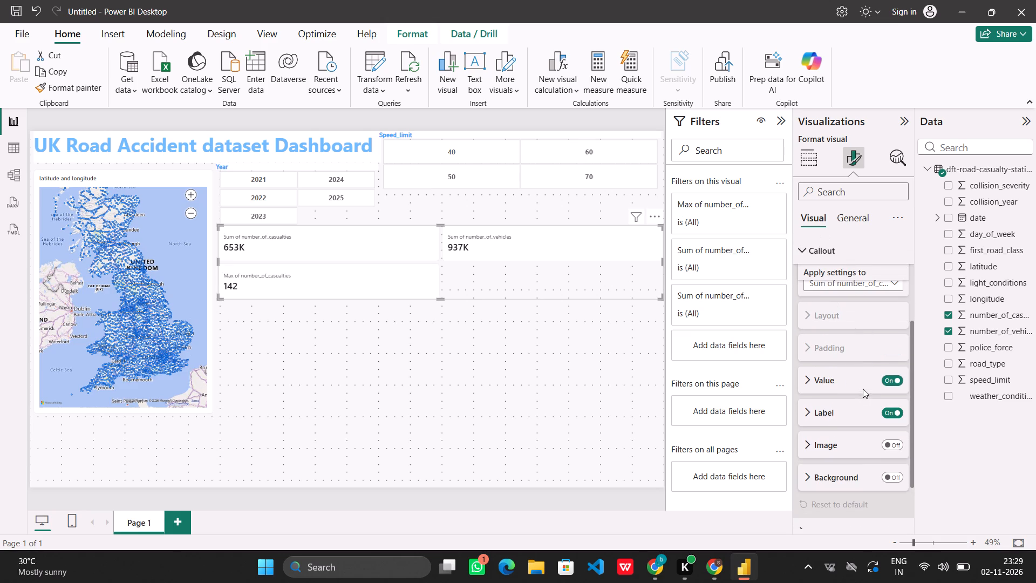
click(820, 387)
scroll(820, 387, down, 1)
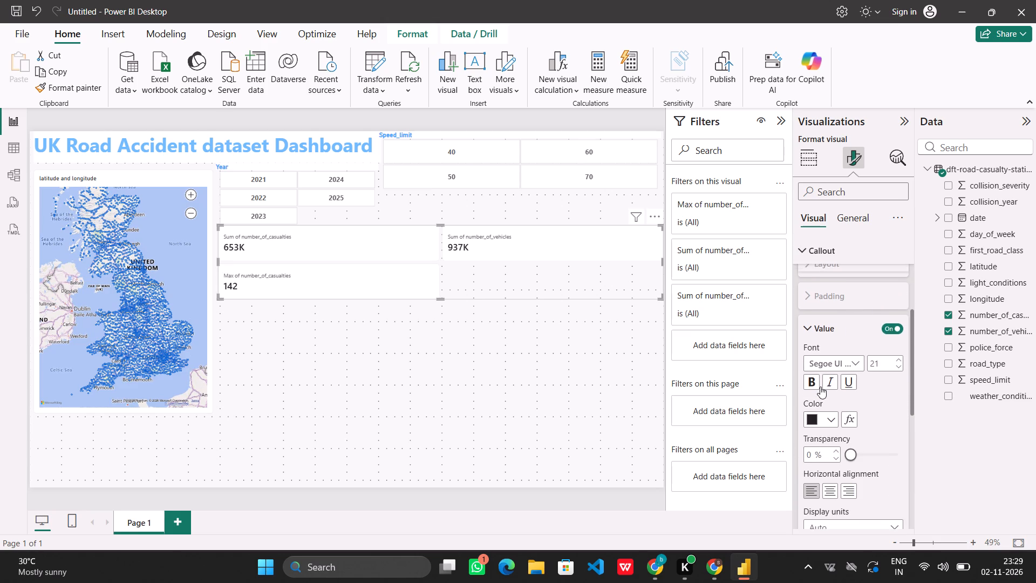
scroll(820, 387, down, 2)
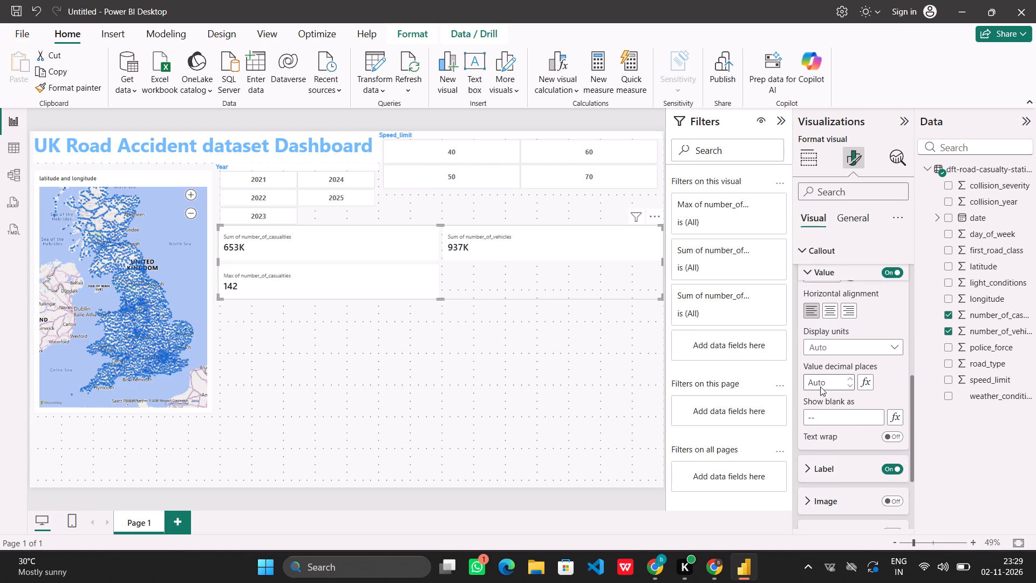
scroll(820, 387, down, 2)
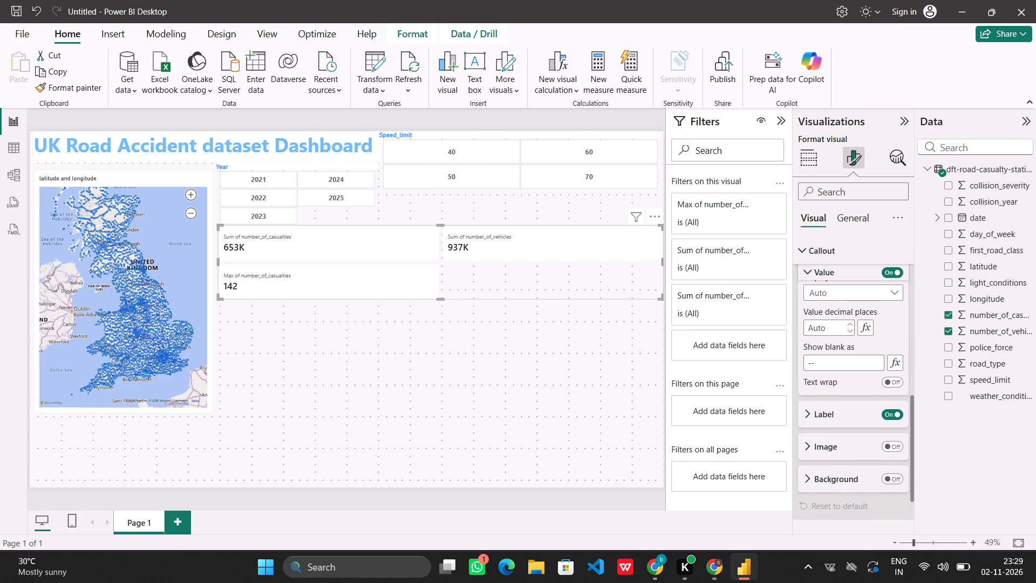
click(812, 417)
scroll(812, 417, down, 1)
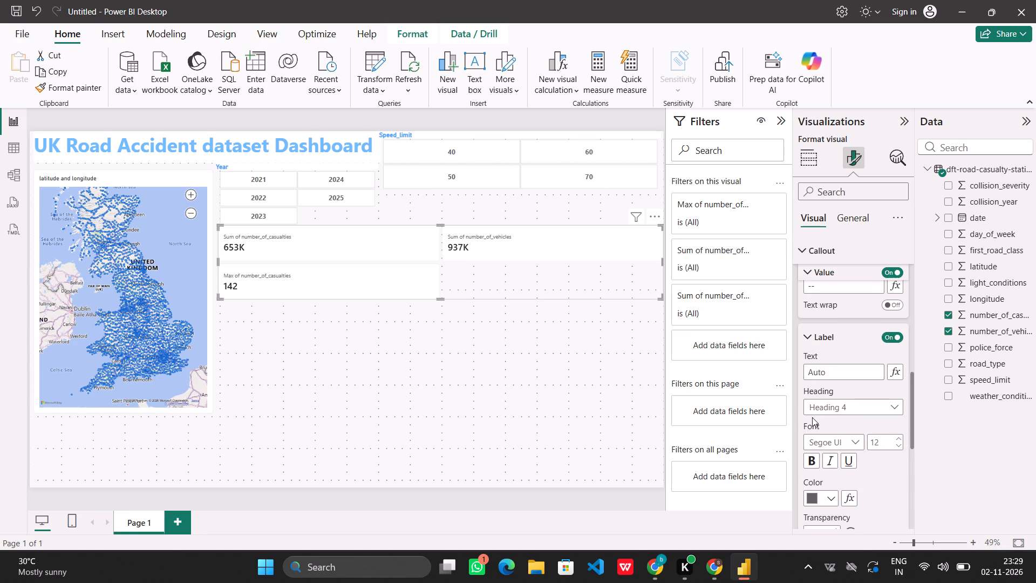
click(829, 372)
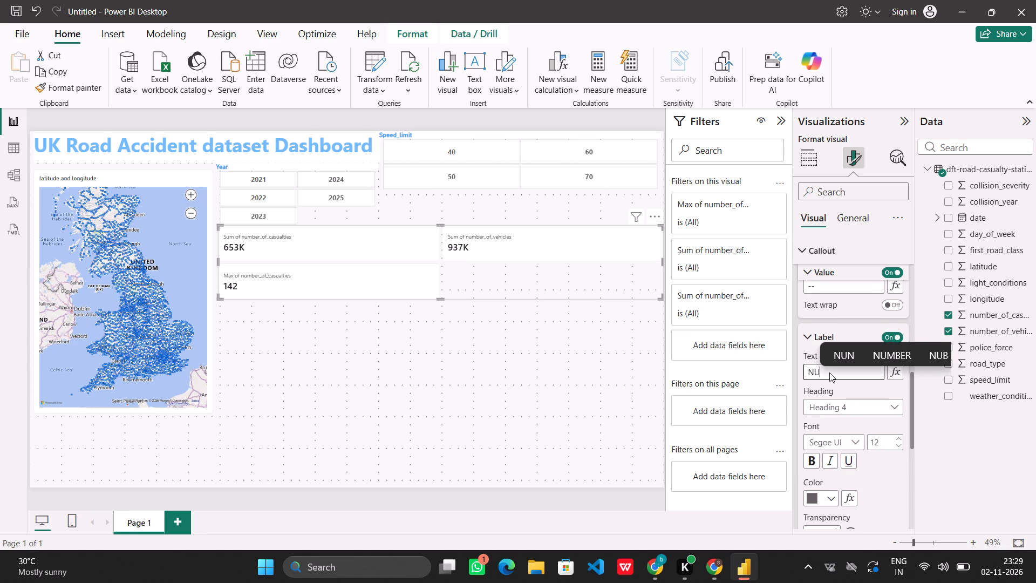
key(BackSpace)
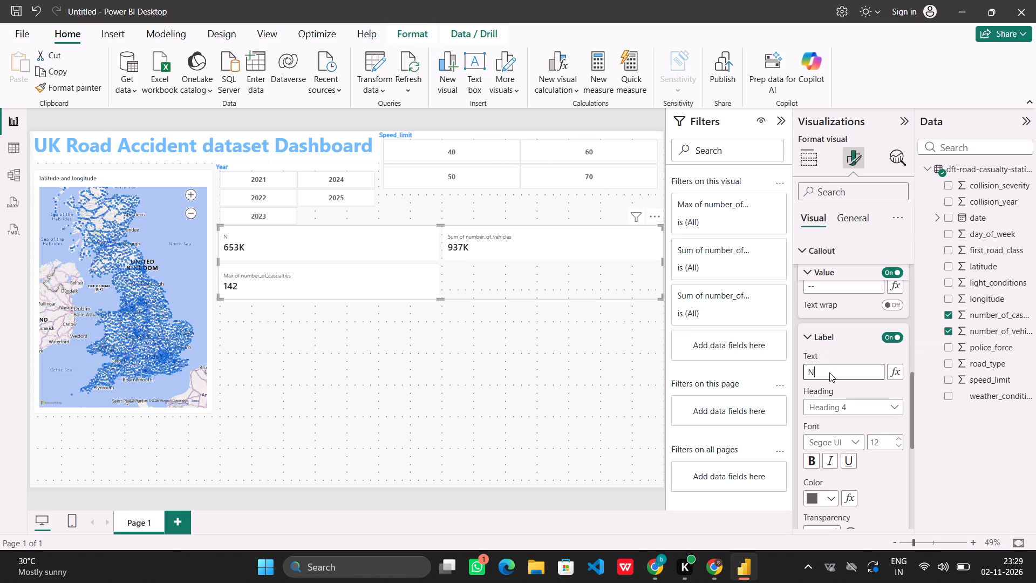
text(umber of)
key(space)
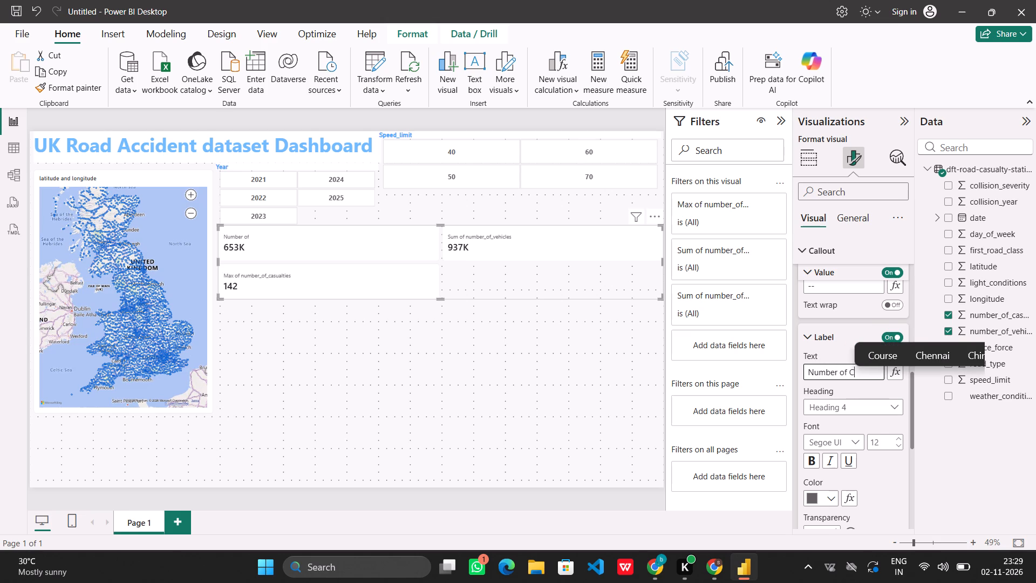
text(as)
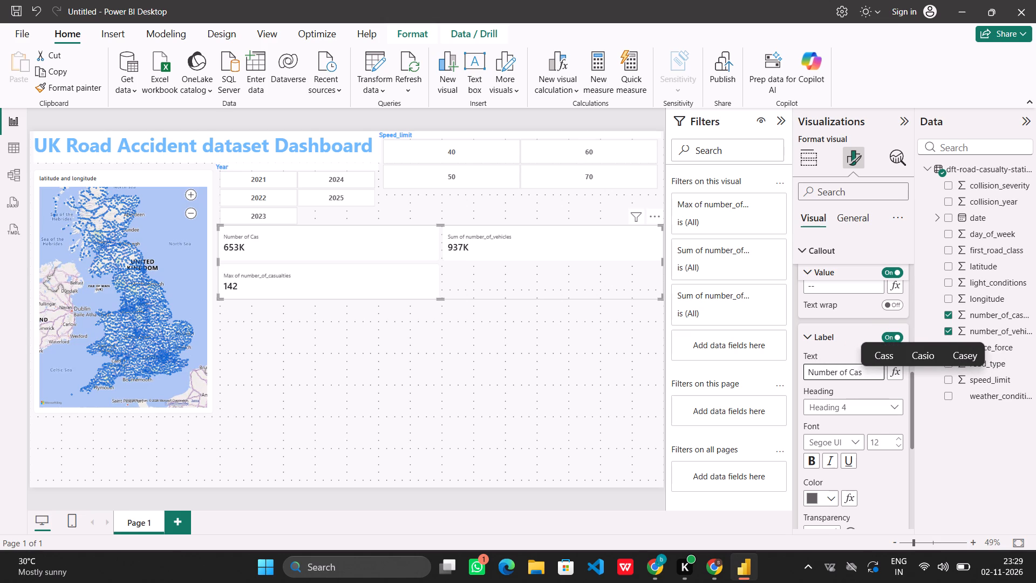
text(ua)
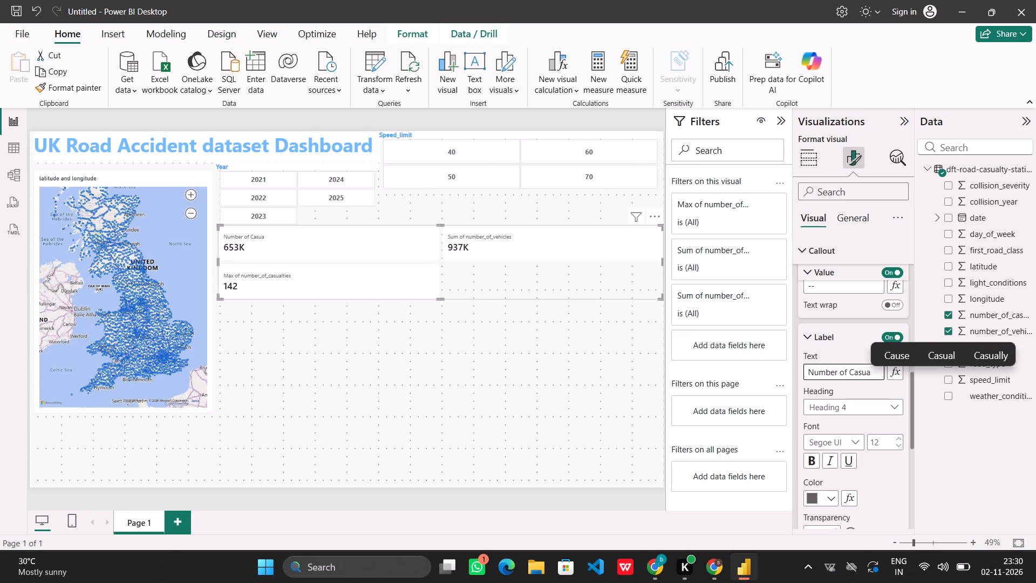
text(lit)
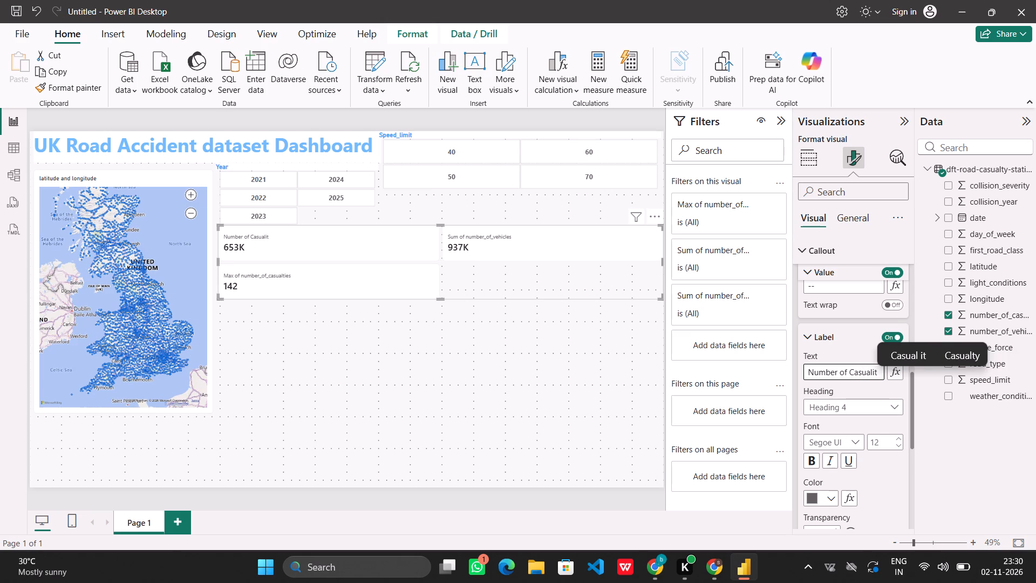
text(ies)
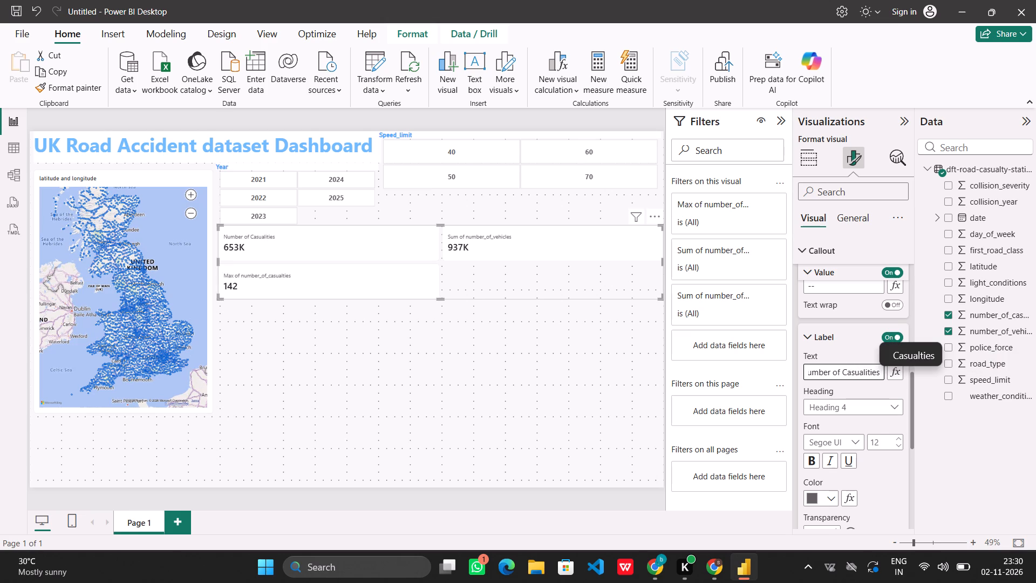
click(914, 351)
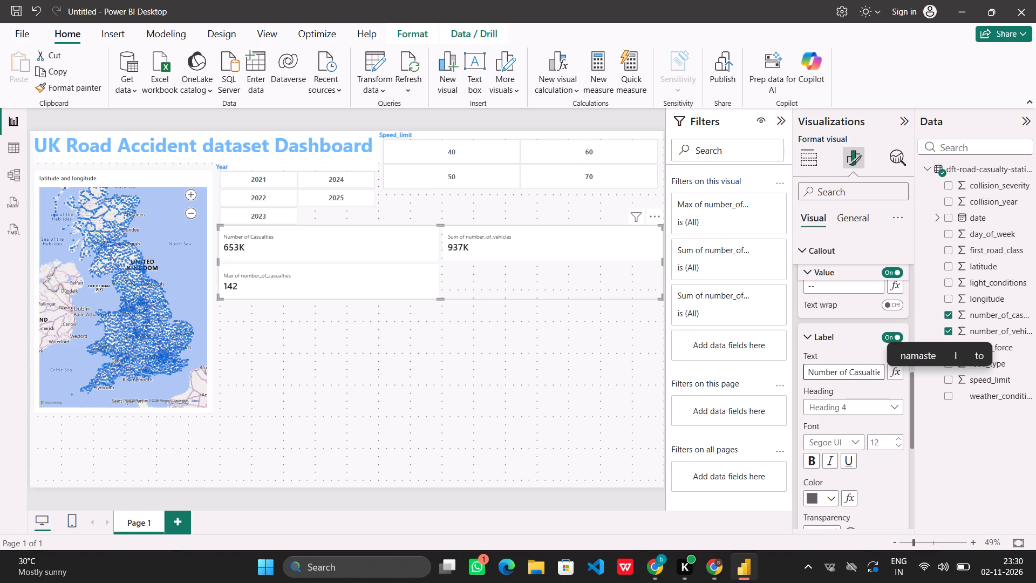
Format the "Number of Casualties" callout label as bold black text at font size 16.
click(813, 467)
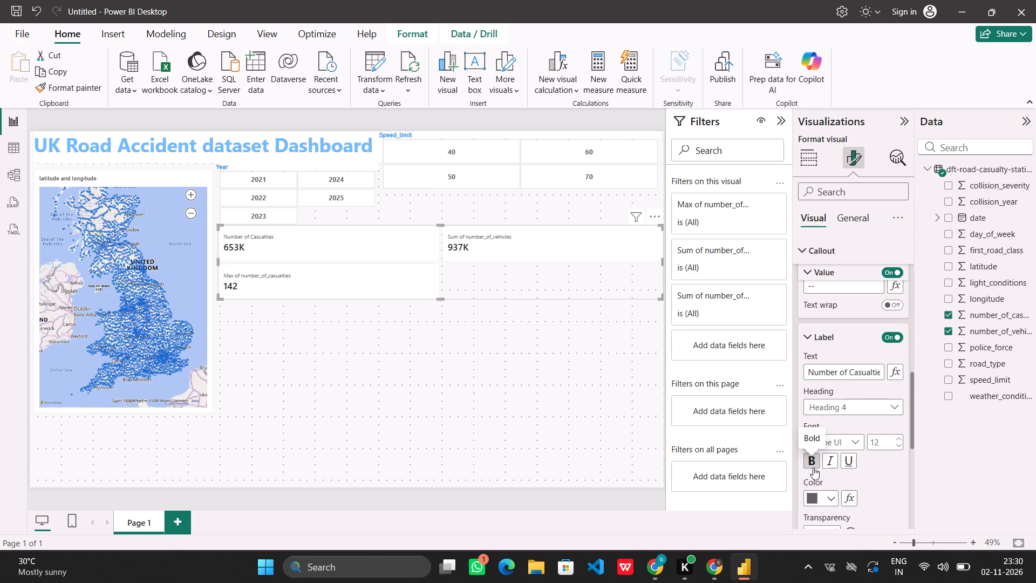
click(832, 501)
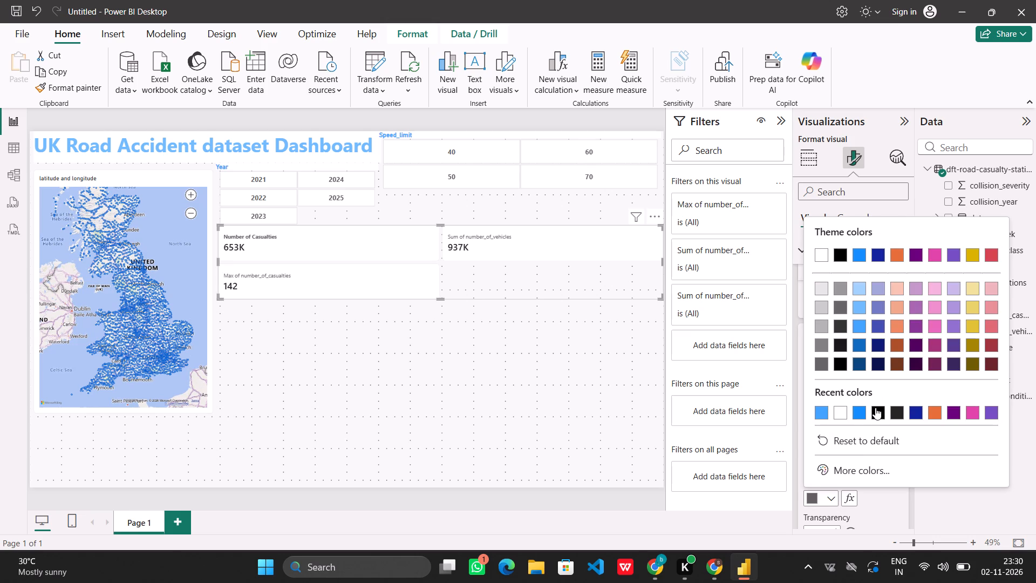
click(875, 408)
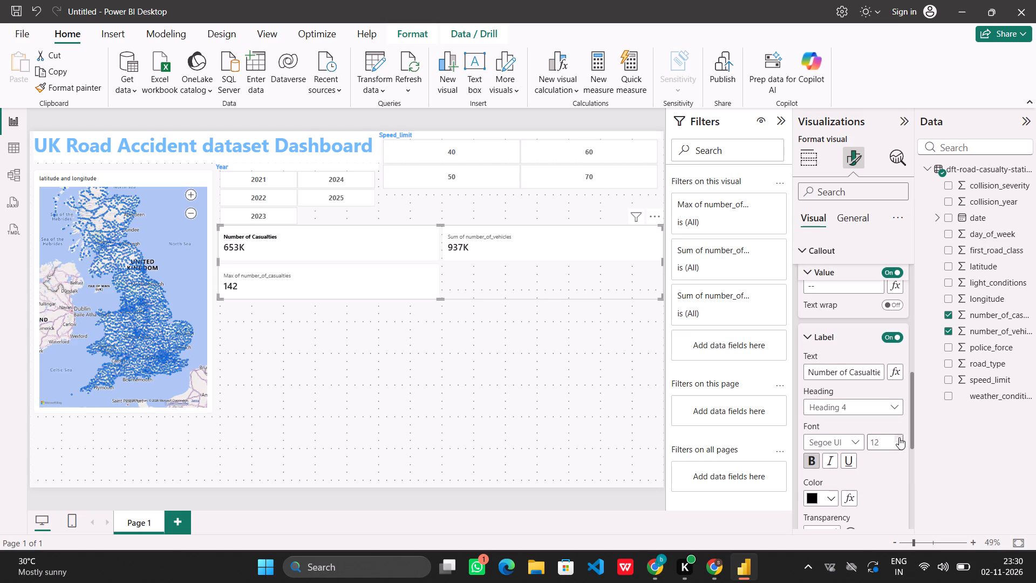
double_click(899, 437)
click(899, 437)
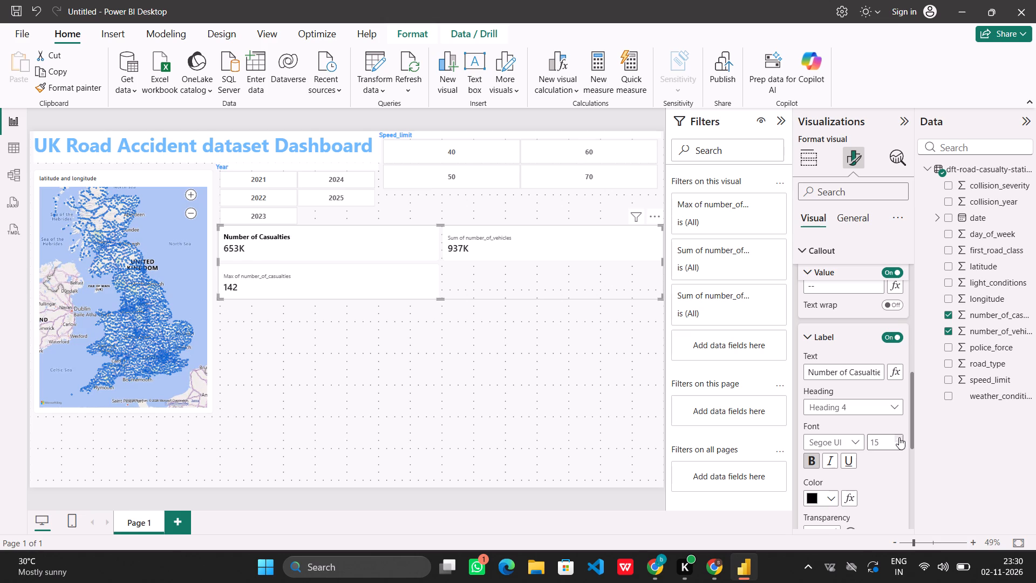
click(899, 437)
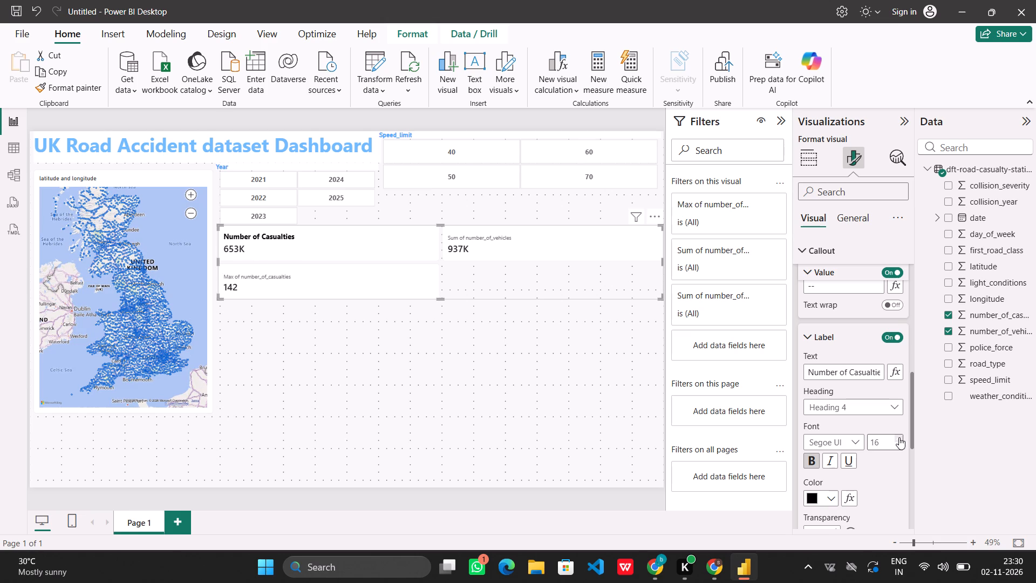
For the Sum of number_of_vehicles card, set the callout label text to "Number of Vehicles".
scroll(849, 342, up, 1)
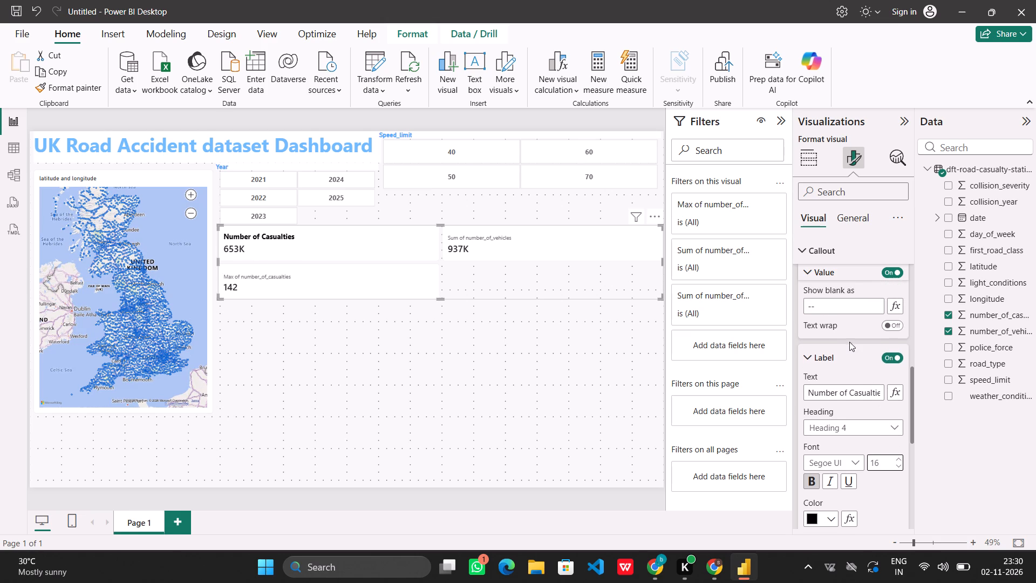
scroll(849, 342, up, 4)
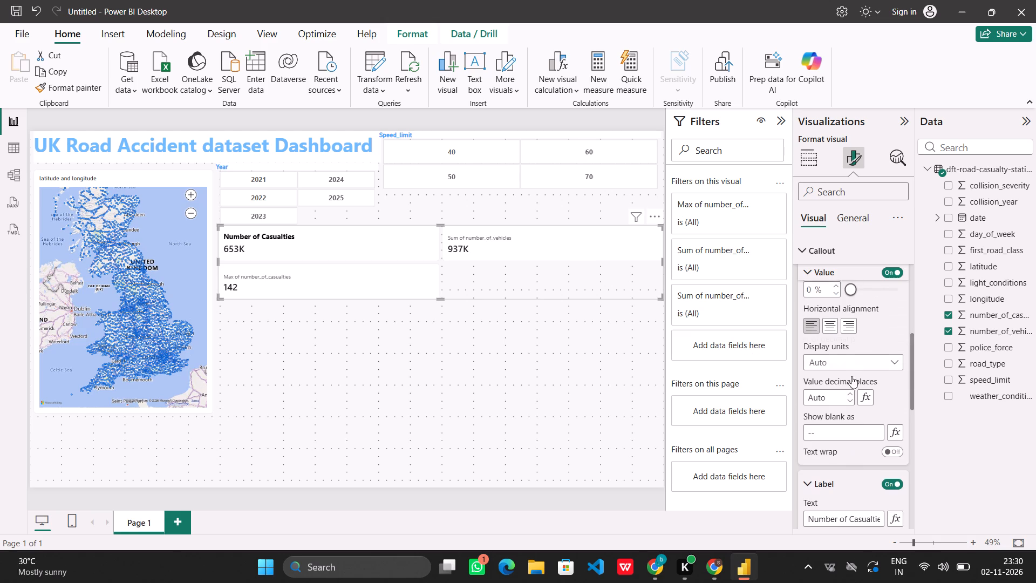
scroll(851, 376, up, 2)
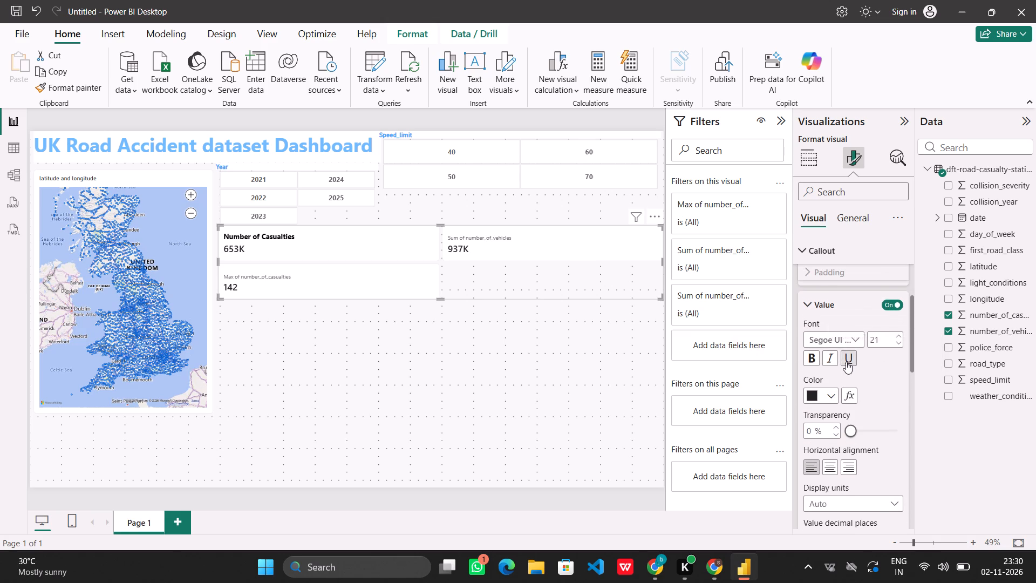
scroll(846, 362, up, 1)
click(807, 314)
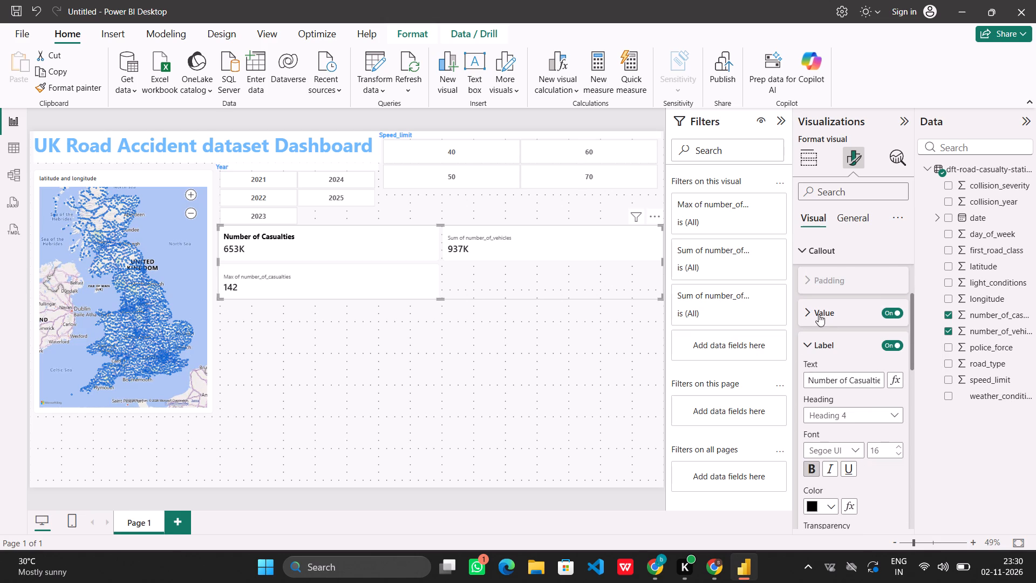
scroll(830, 316, up, 2)
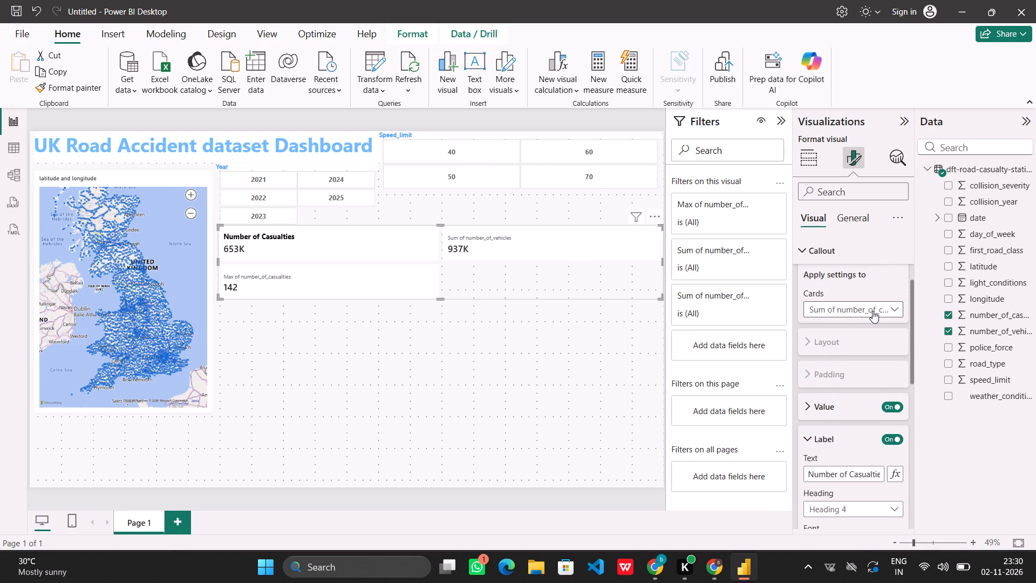
click(892, 308)
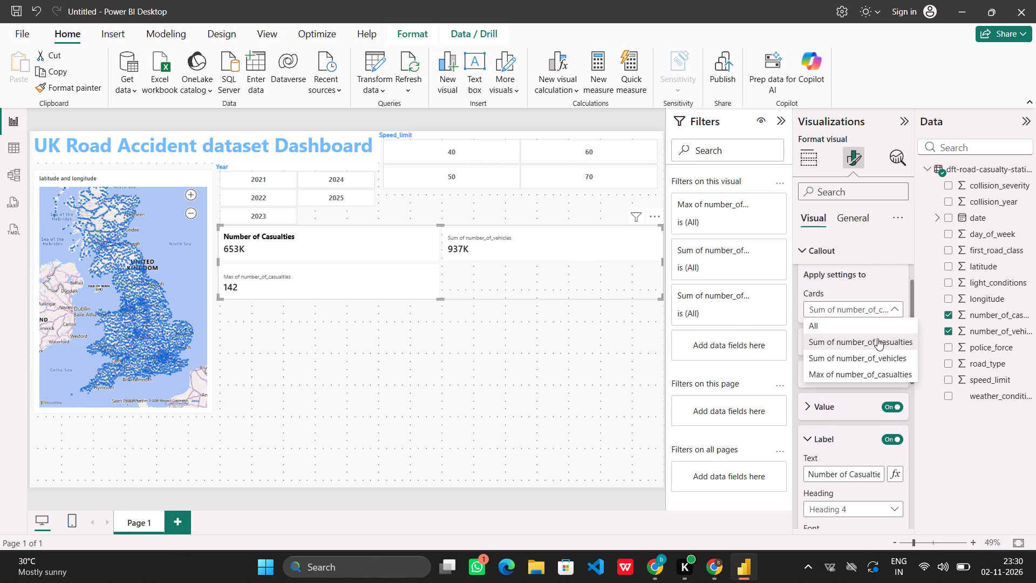
click(868, 355)
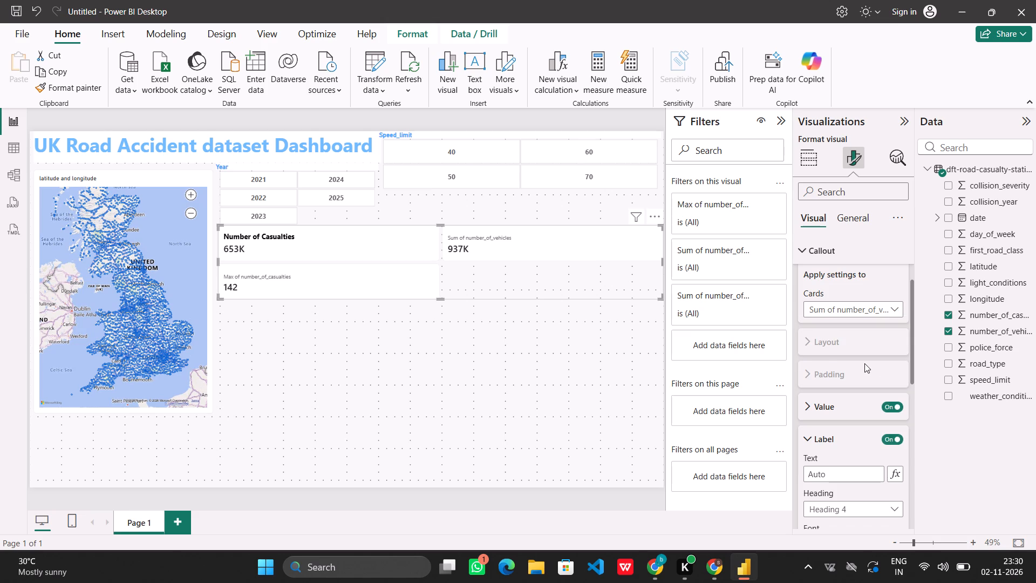
scroll(849, 422, down, 2)
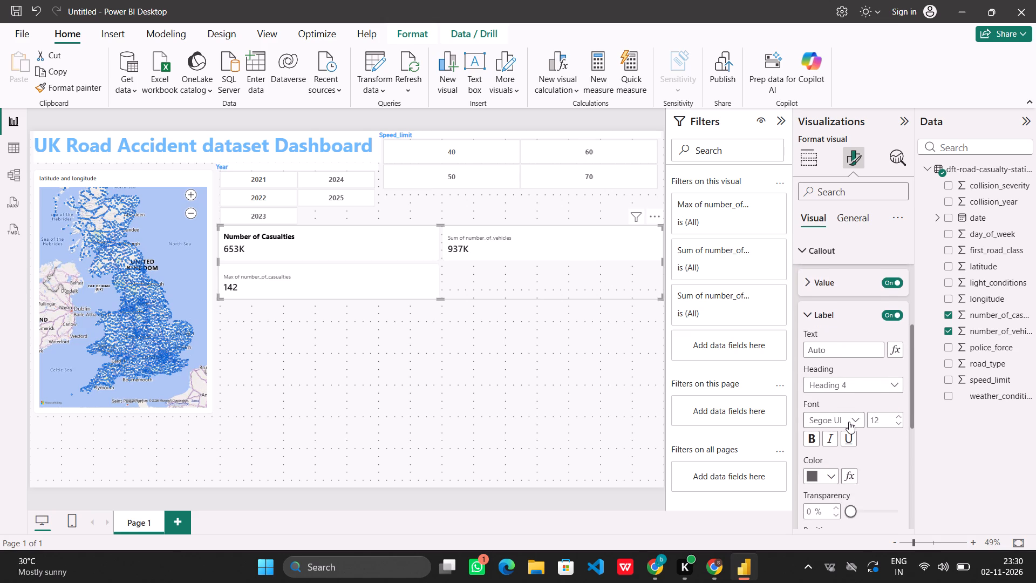
scroll(849, 422, down, 1)
click(830, 304)
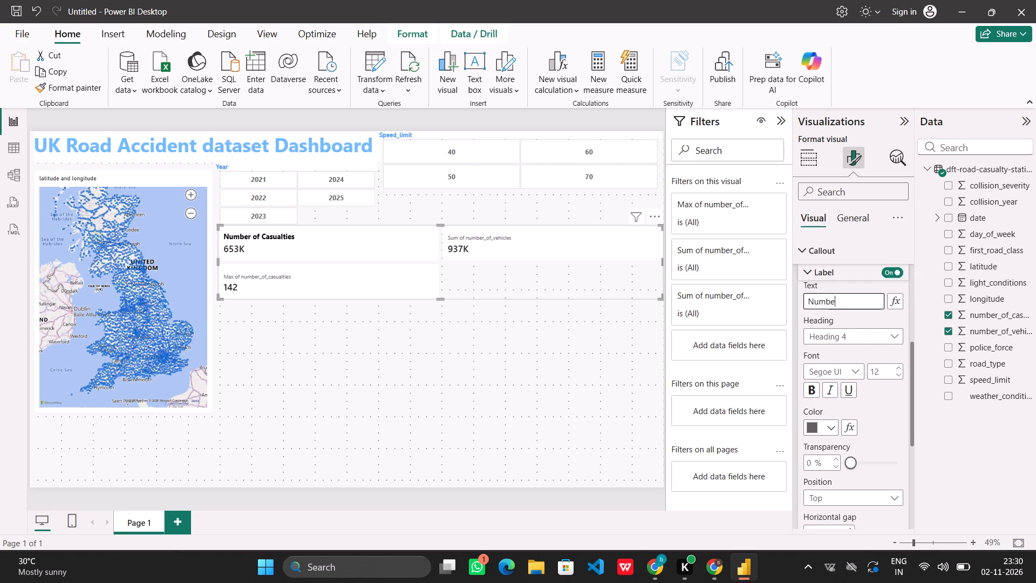
text(ehiv)
key(BackSpace)
text(cles)
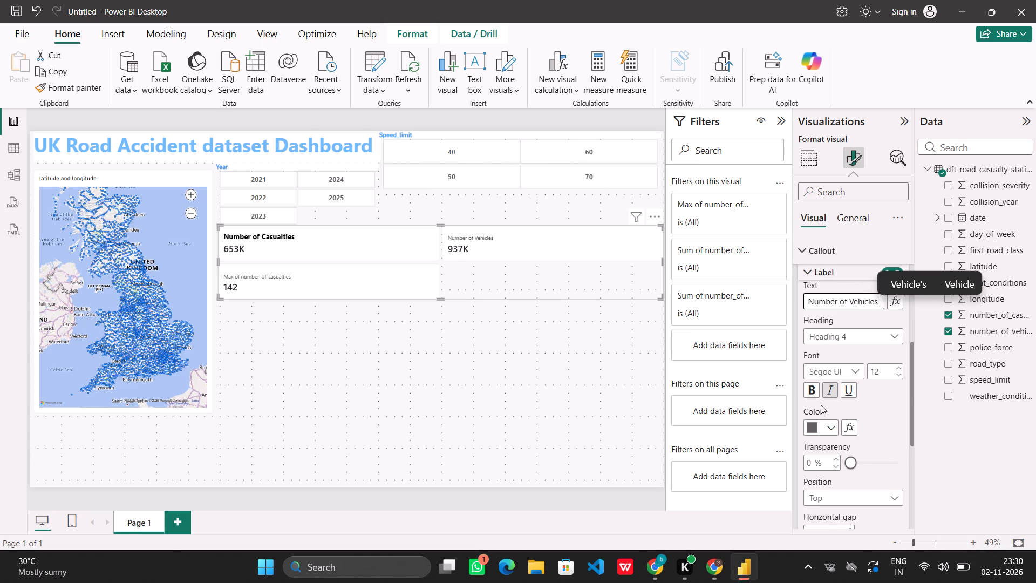
Format the "Number of Vehicles" callout label as bold black text at font size 16.
click(811, 391)
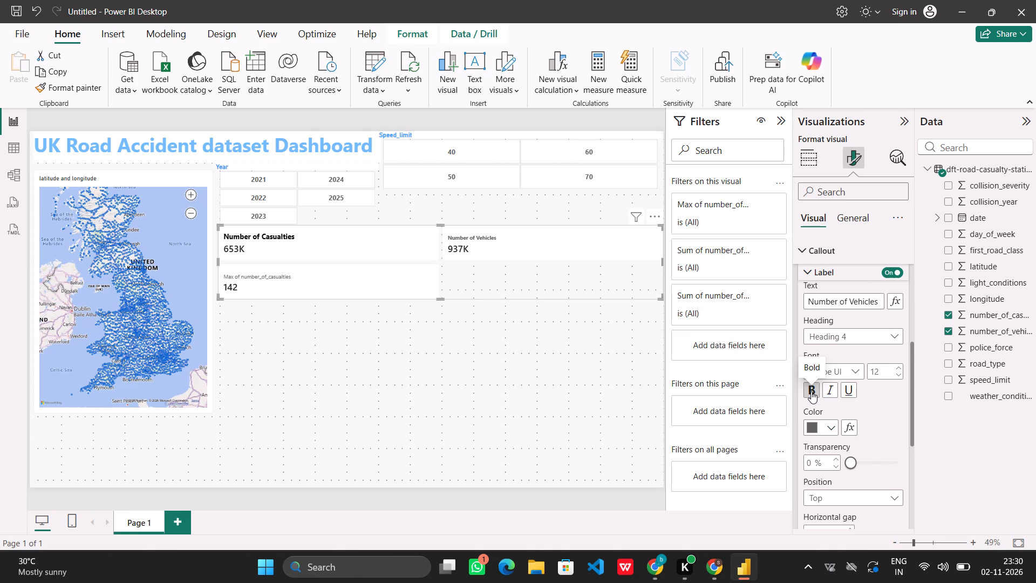
click(830, 429)
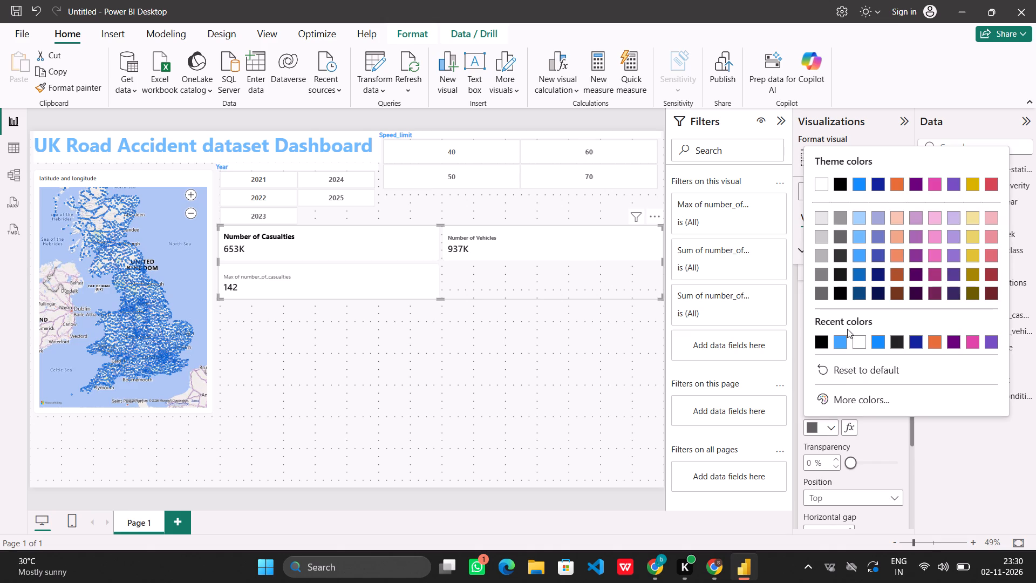
click(821, 340)
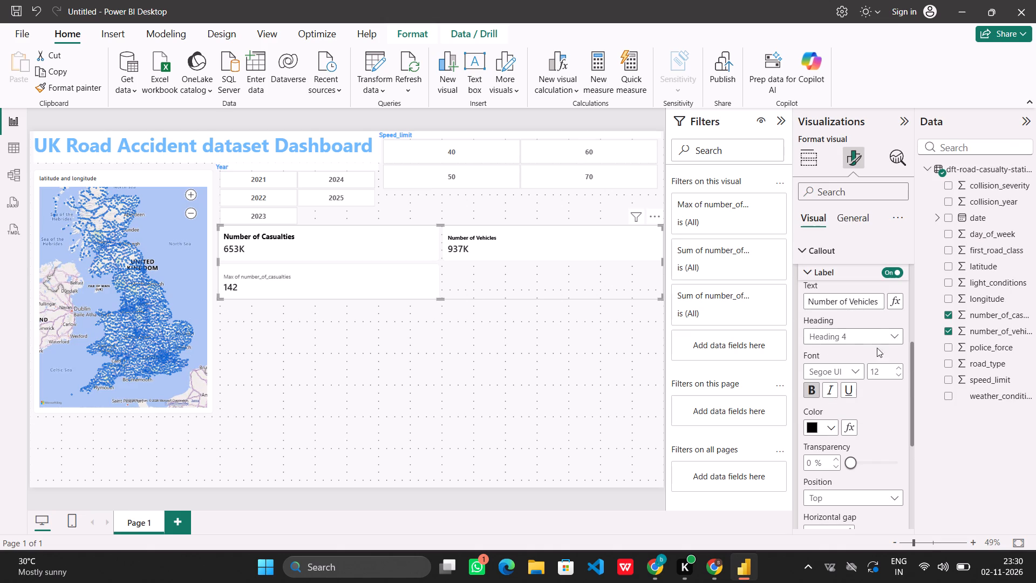
triple_click(901, 368)
click(901, 368)
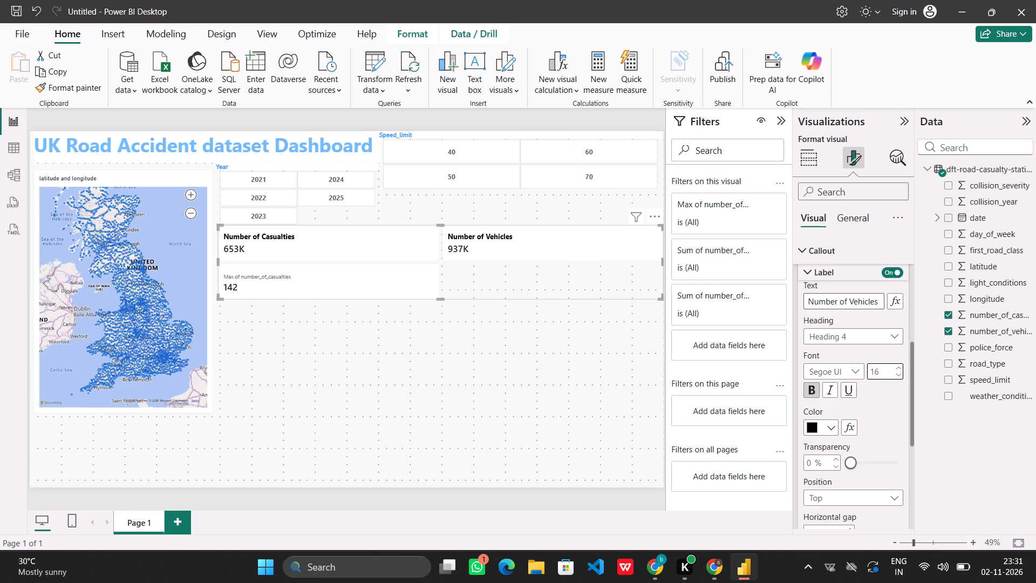
Extend the vehicles card's callout label text to read "Number of Vehicles Involved".
click(878, 301)
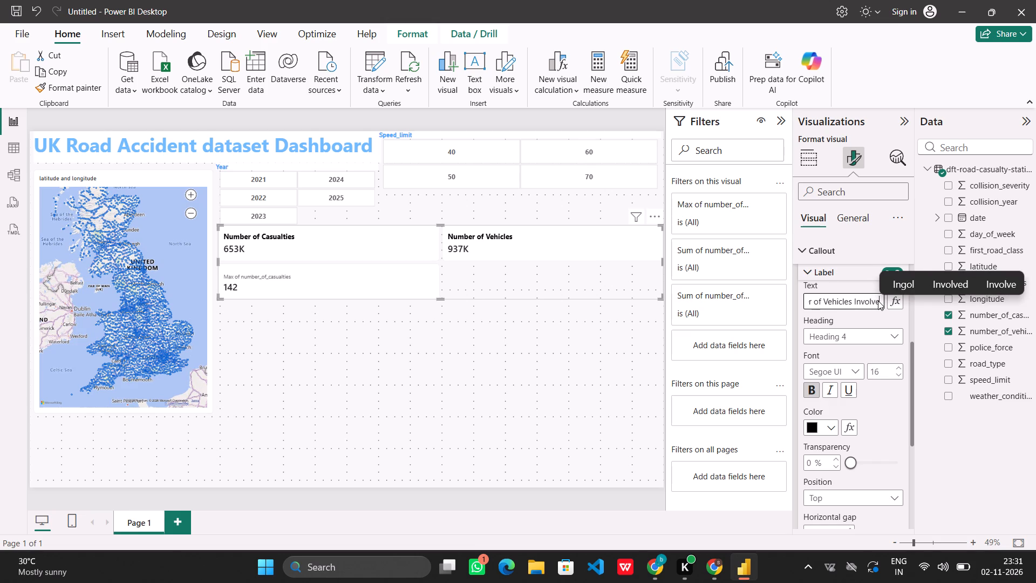
key(s)
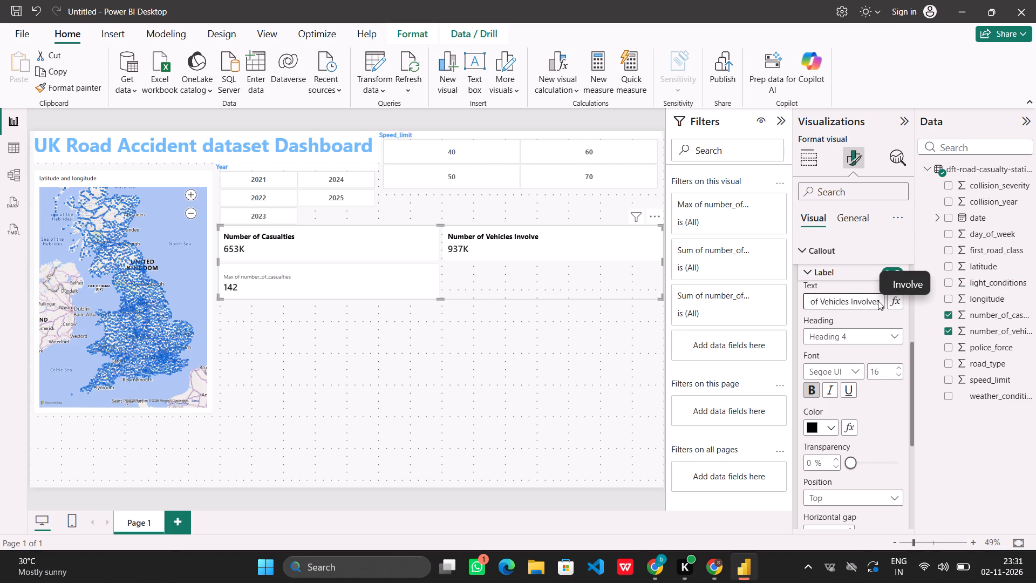
key(BackSpace)
key(d)
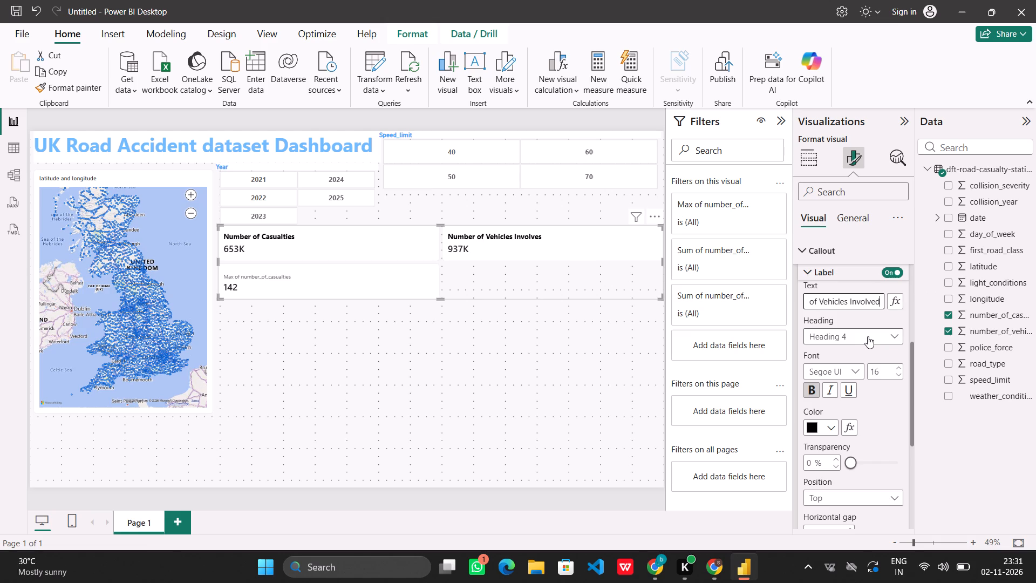
For the Max of number_of_casualties card, set the callout label text to "Maximum Casualty in a day".
scroll(848, 388, up, 2)
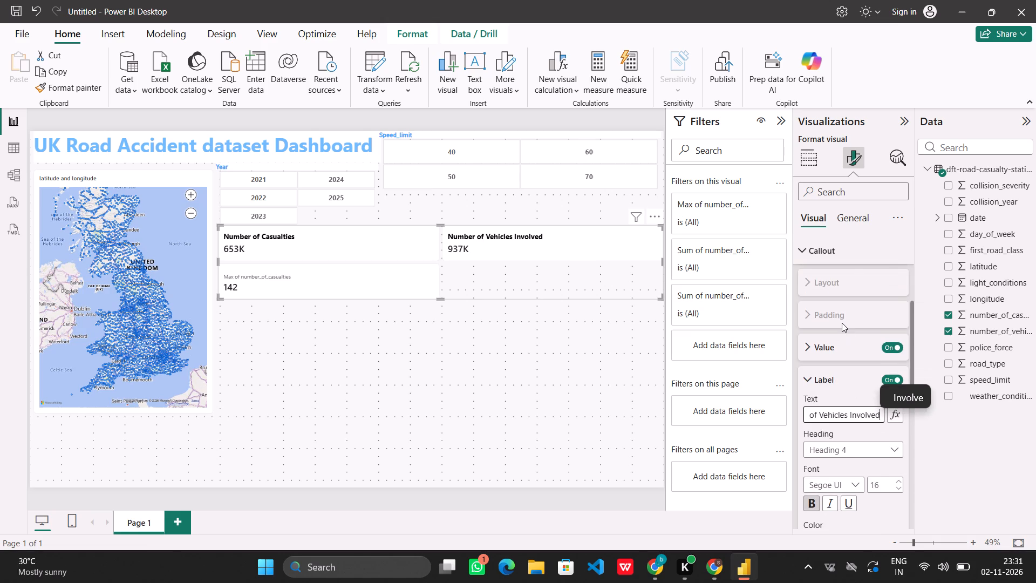
scroll(842, 323, up, 1)
click(884, 321)
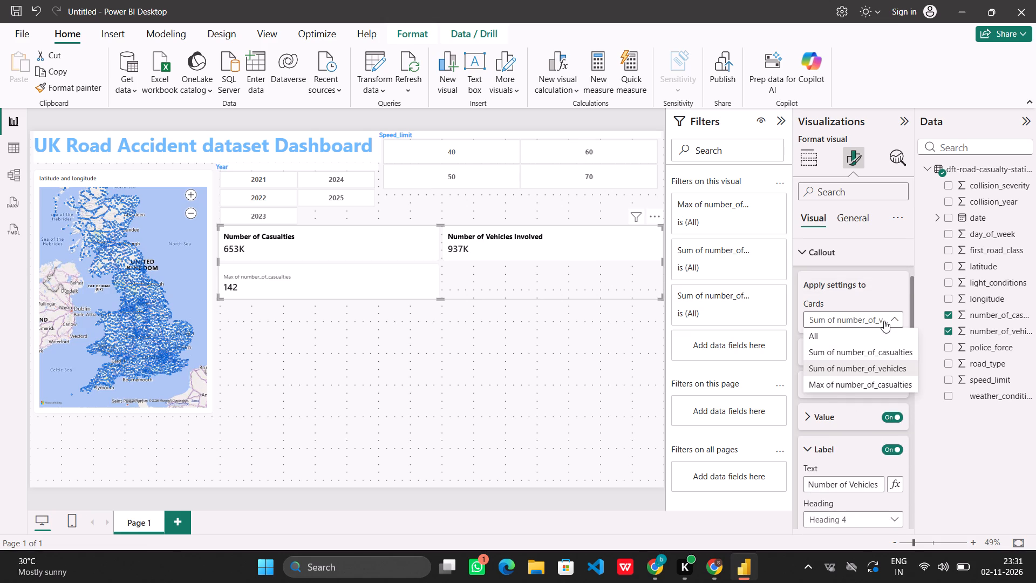
click(837, 387)
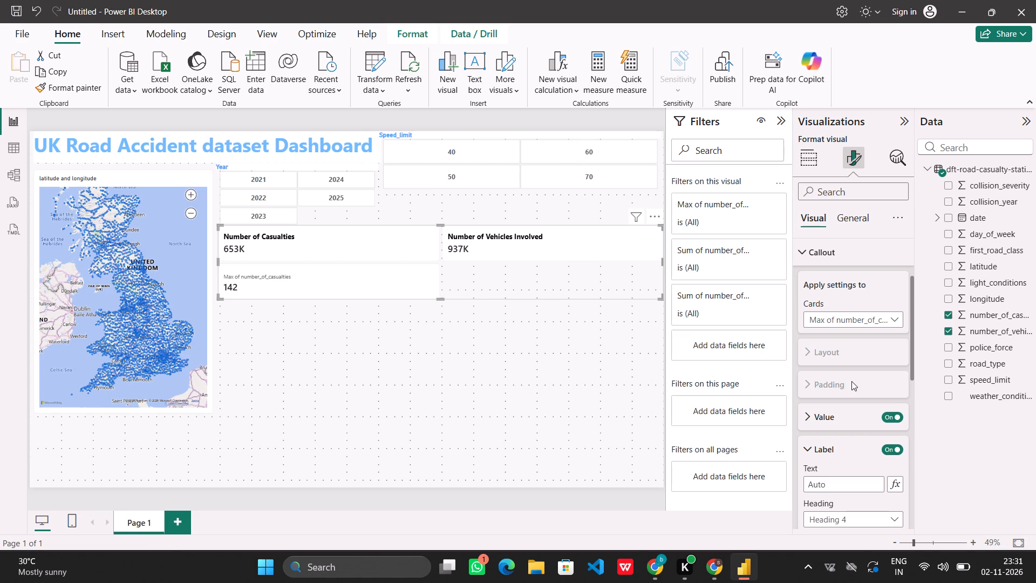
scroll(851, 381, down, 1)
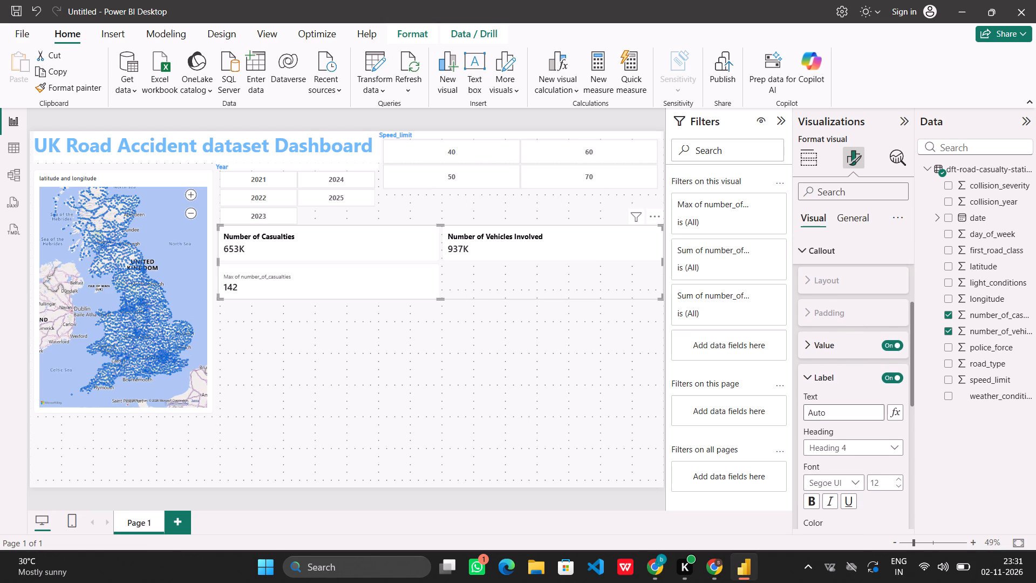
click(855, 415)
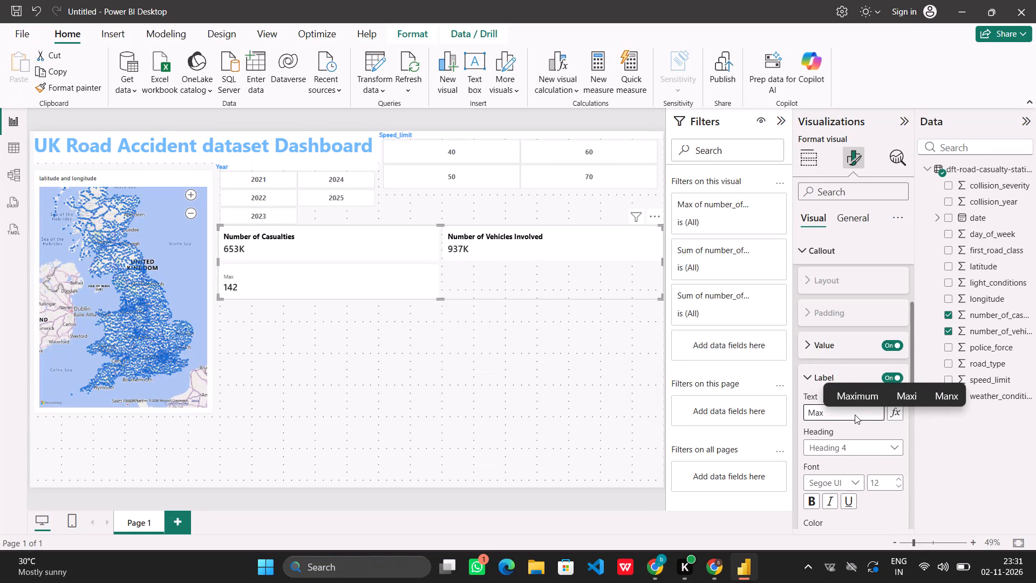
click(854, 396)
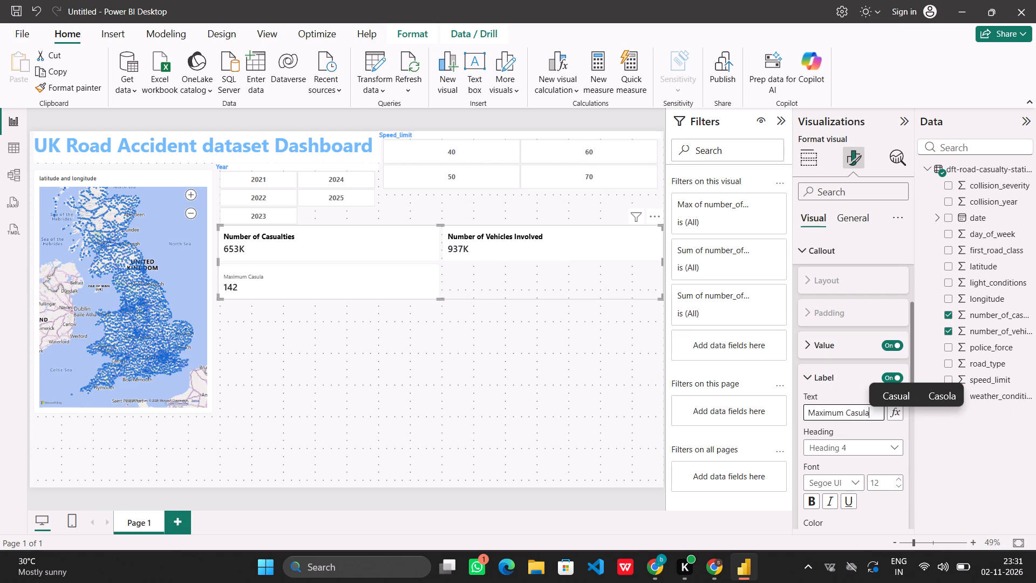
key(BackSpace)
key(BackSpace)
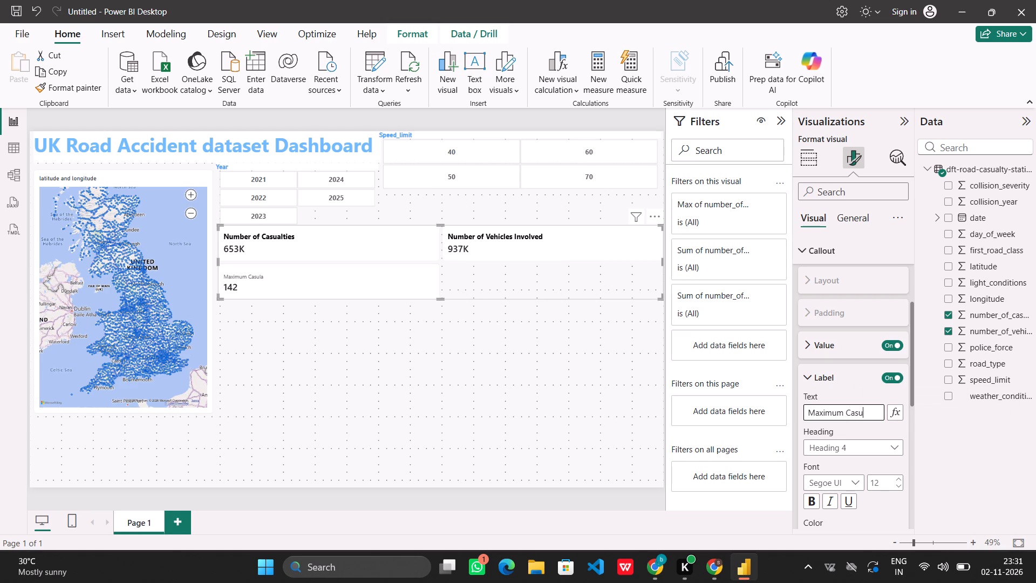
key(a)
key(l)
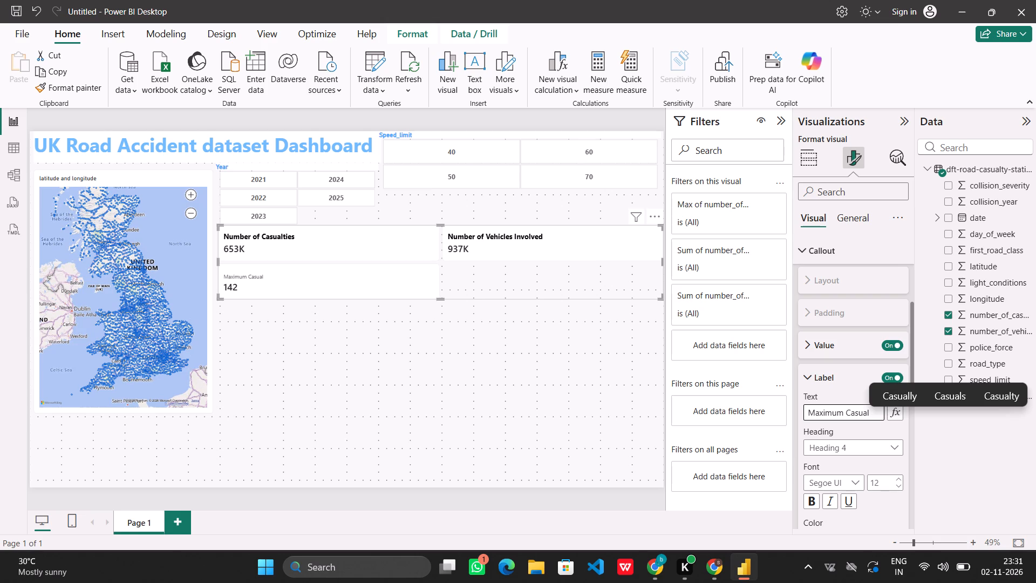
text(ty)
key(space)
text(in a day)
Format the "Maximum Casualty in a day" callout label as bold black text at font size 16.
click(813, 499)
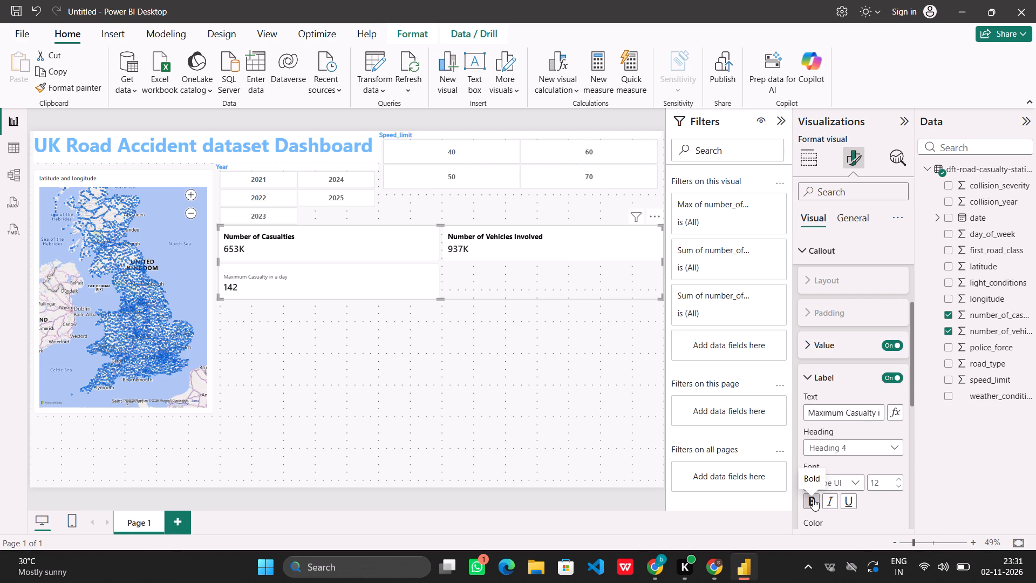
scroll(851, 461, down, 1)
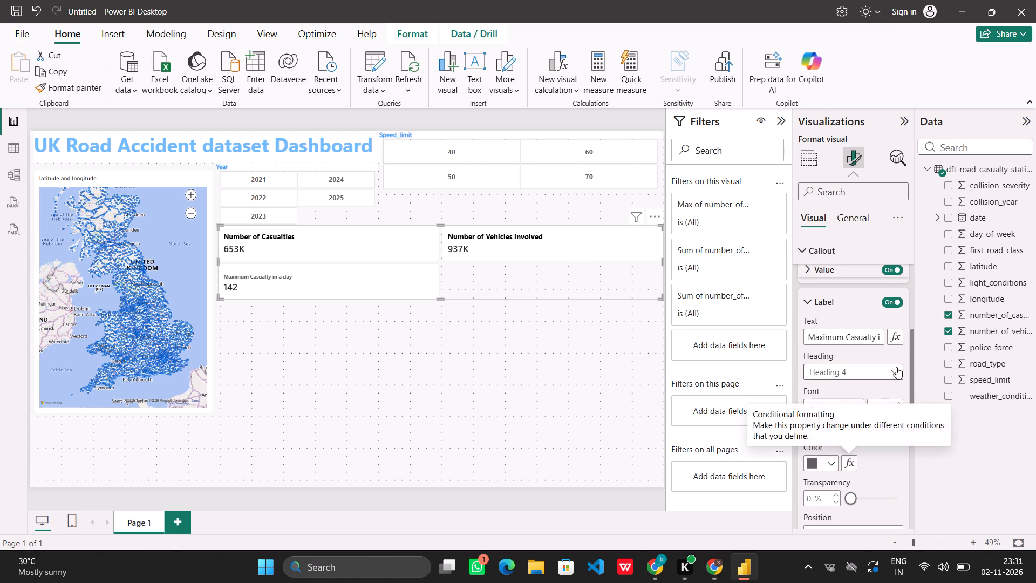
triple_click(902, 403)
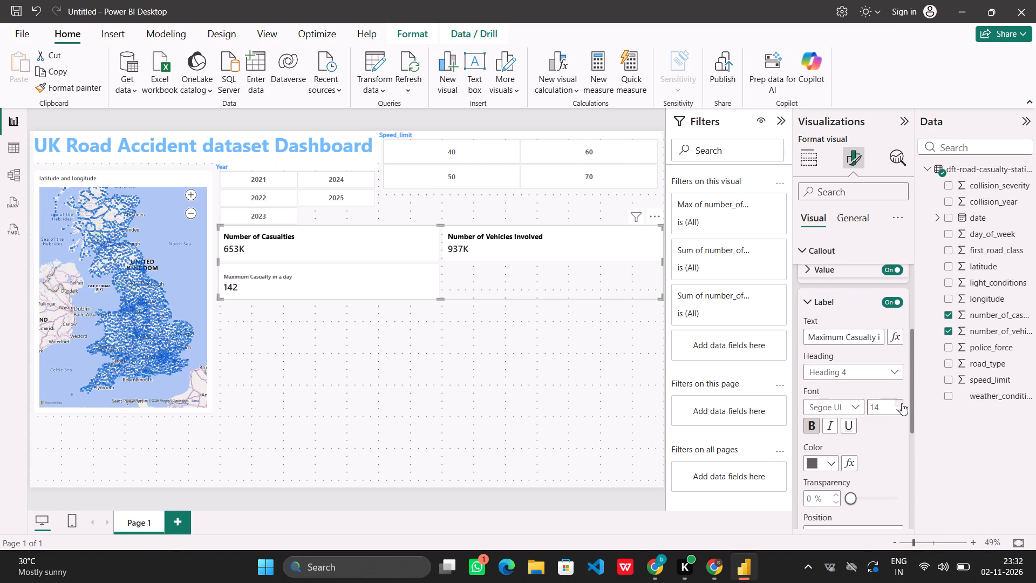
click(902, 403)
click(826, 464)
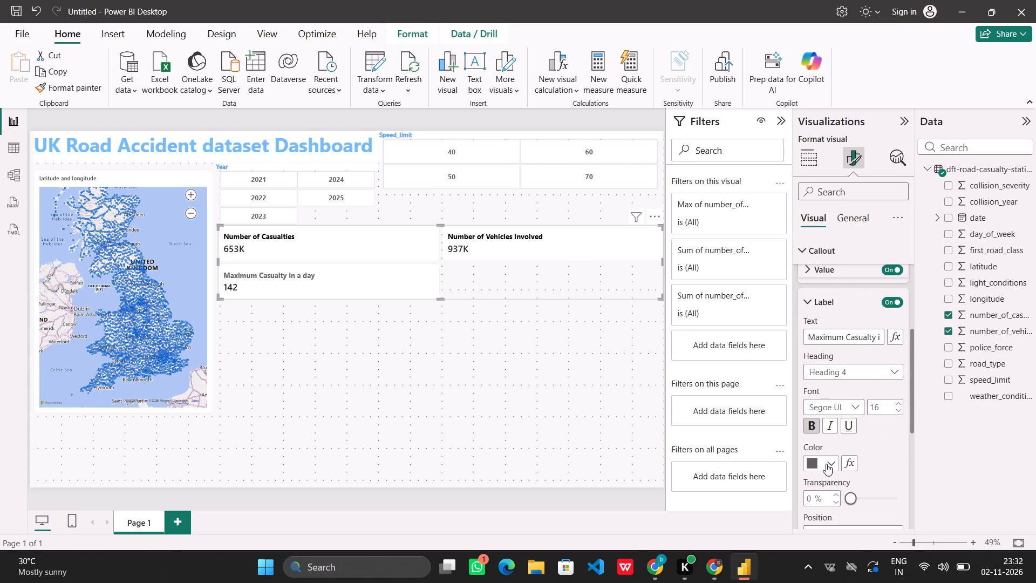
click(817, 382)
click(875, 455)
Return the multi-card visual from its formatting options to its field settings.
scroll(866, 367, up, 2)
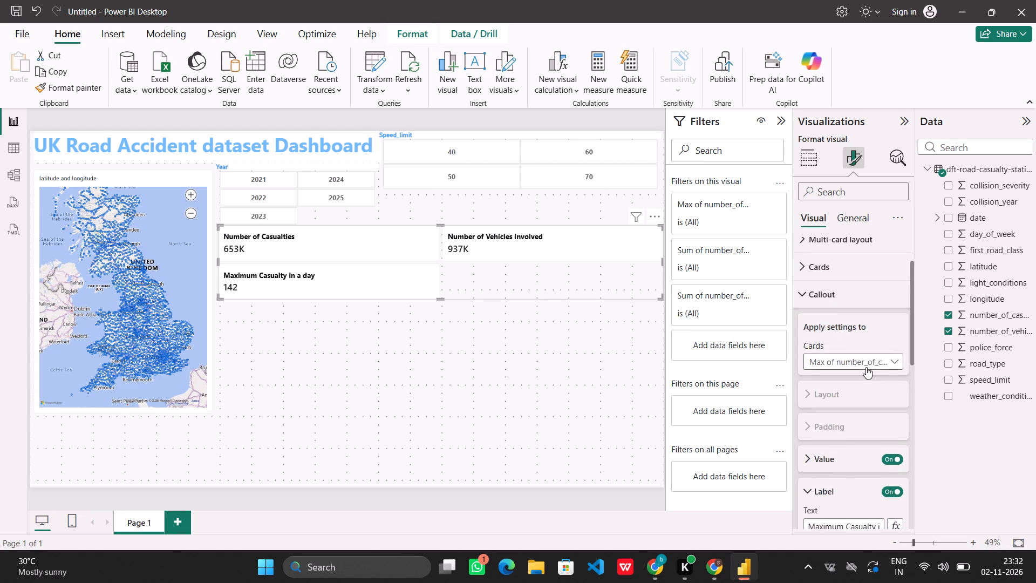
scroll(866, 367, up, 2)
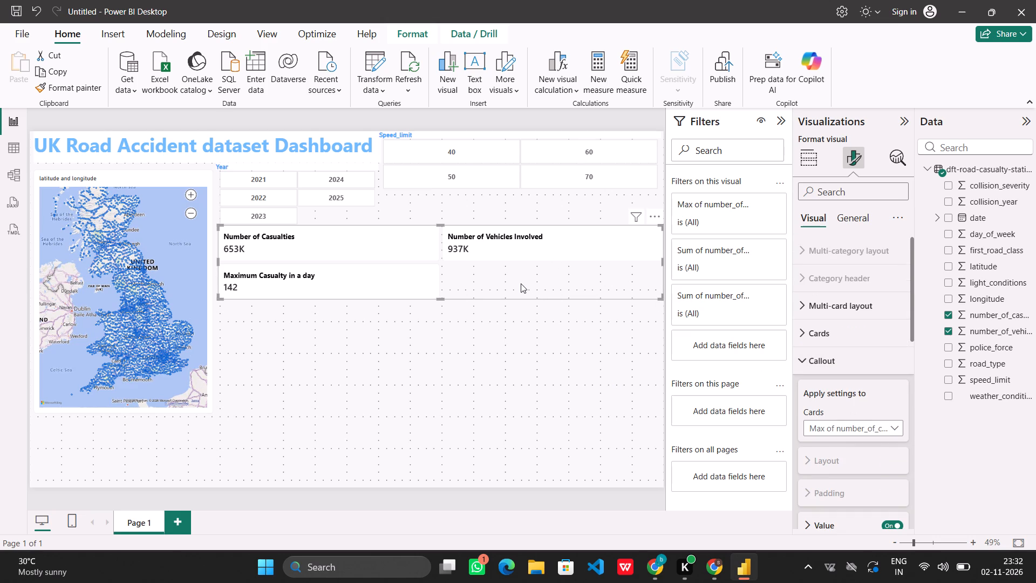
click(520, 283)
click(816, 160)
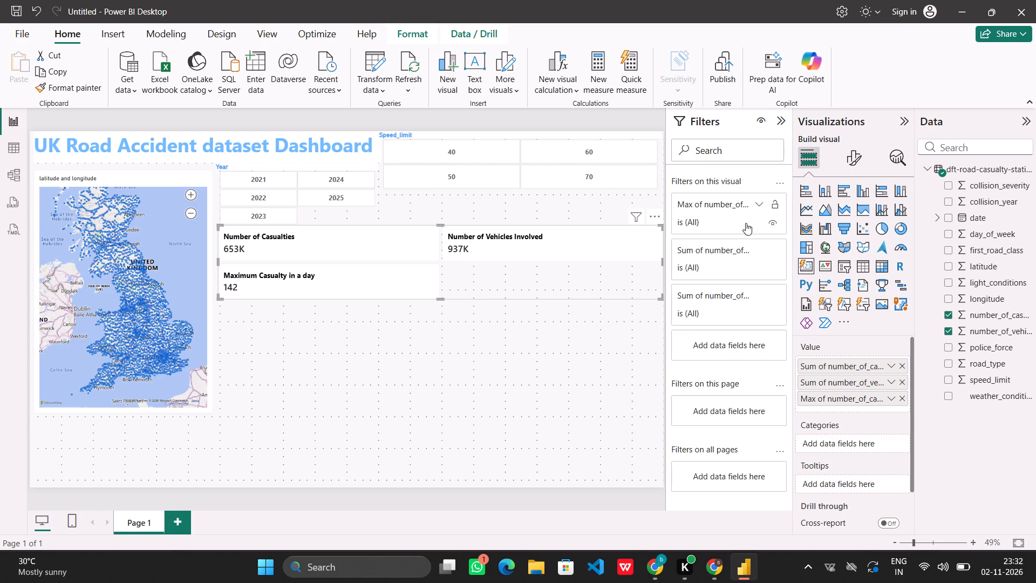
Filter the dashboard by speed limits 40, 70, 50 and again 70, examining the cards and the accident map.
click(448, 157)
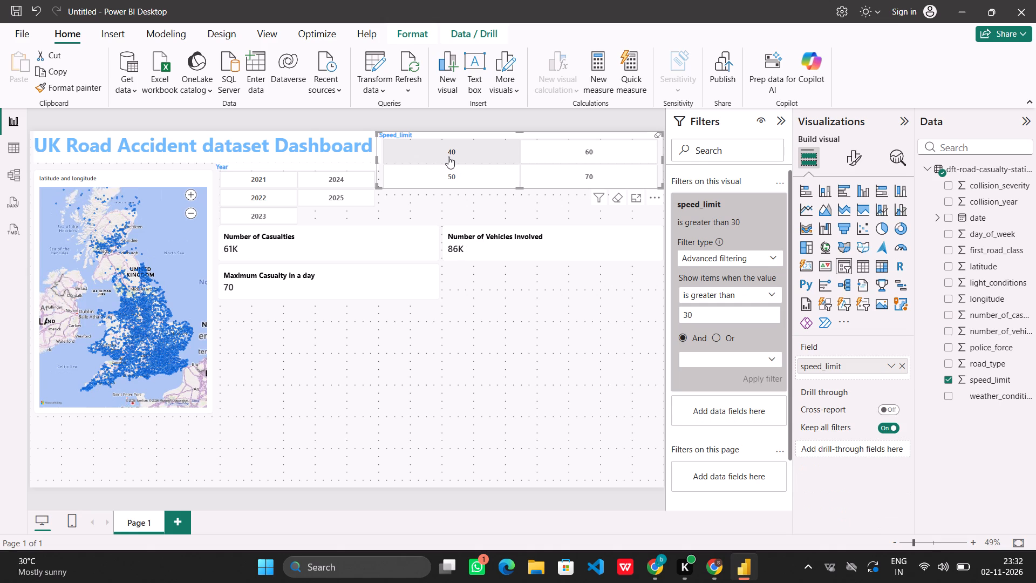
click(576, 173)
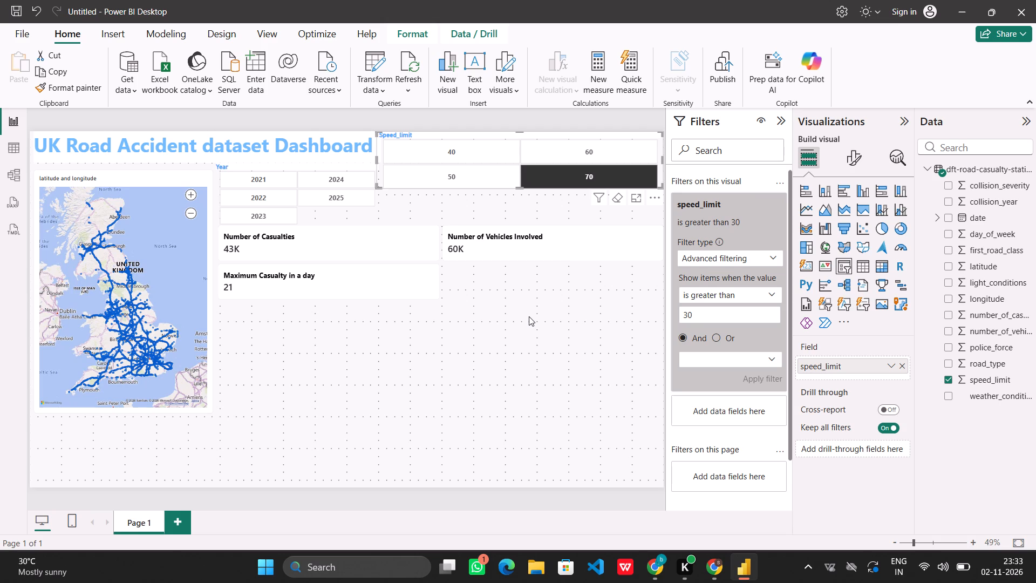
click(464, 170)
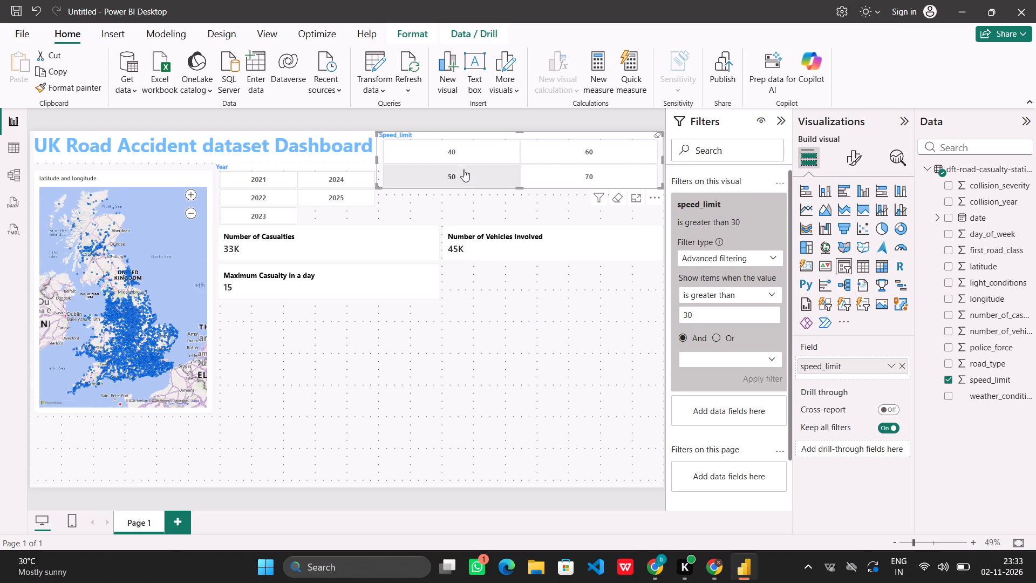
click(554, 175)
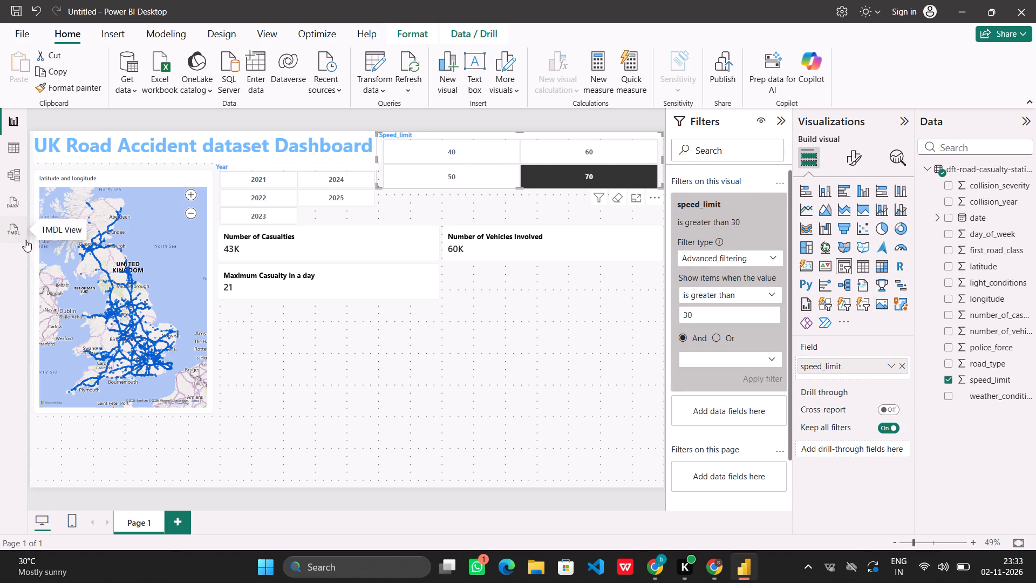
click(188, 196)
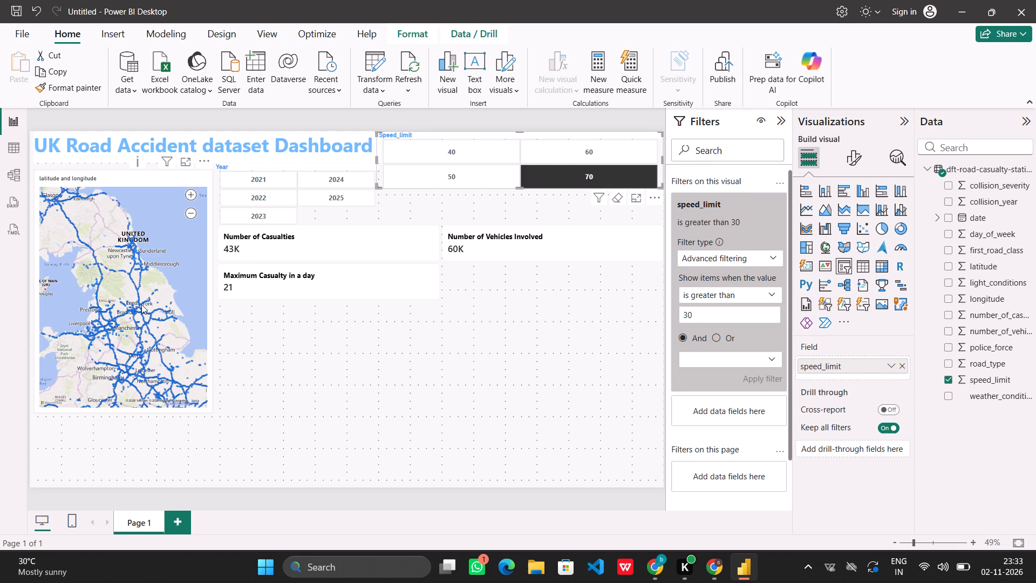
click(192, 213)
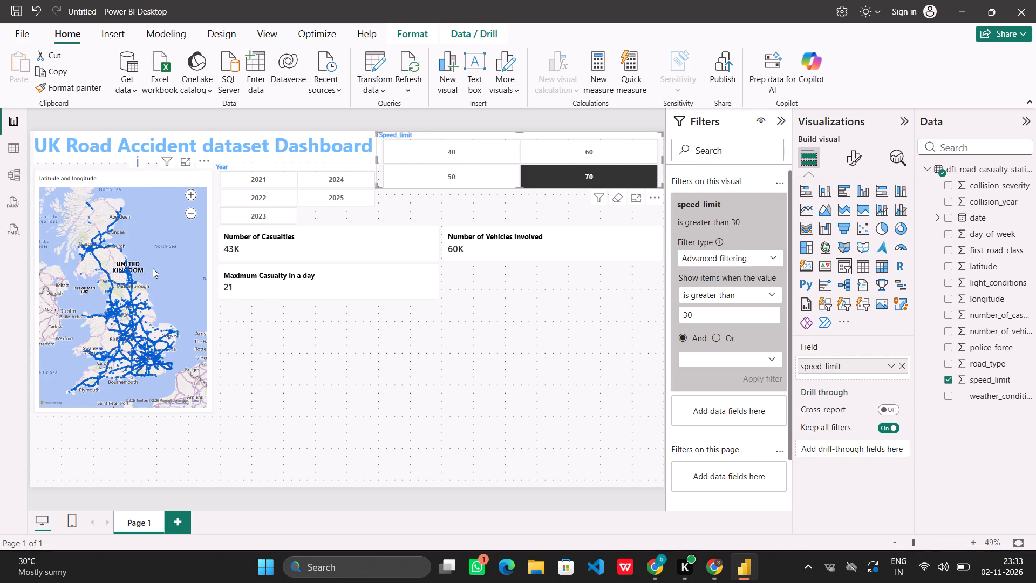
Filter the dashboard by speed limit 50 and examine how the accidents are distributed across the UK map.
click(458, 175)
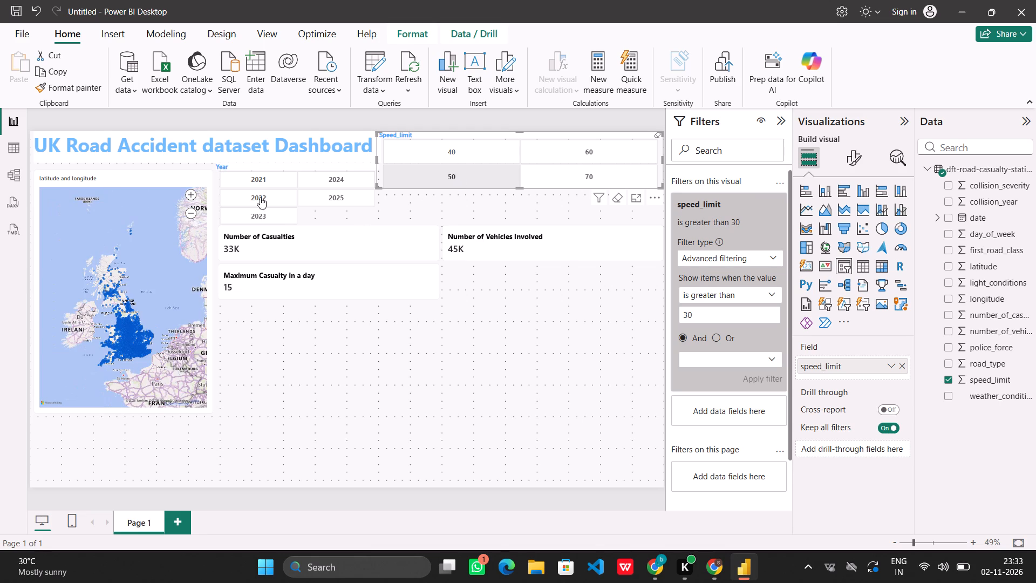
click(190, 193)
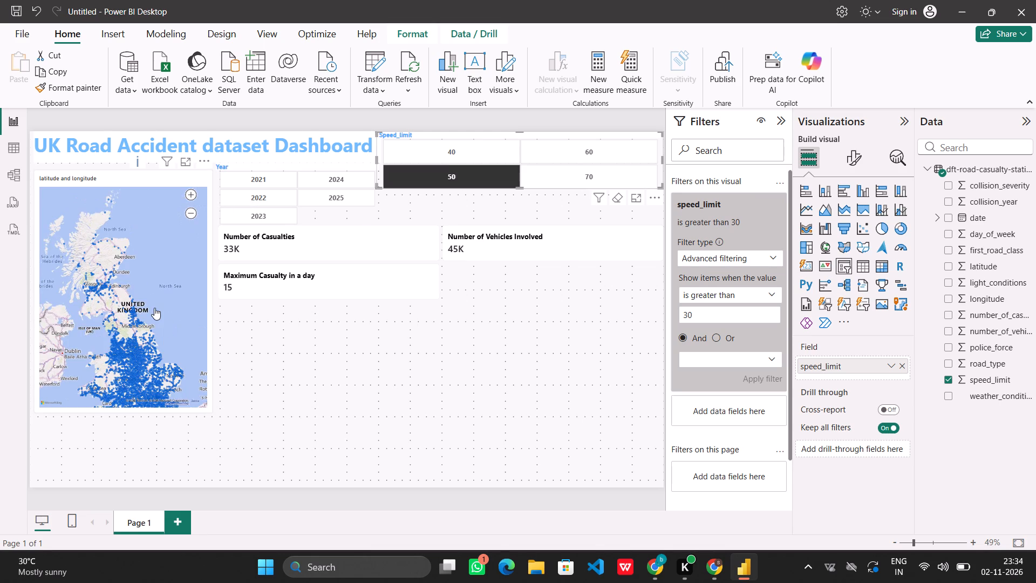
drag(171, 252, 166, 237)
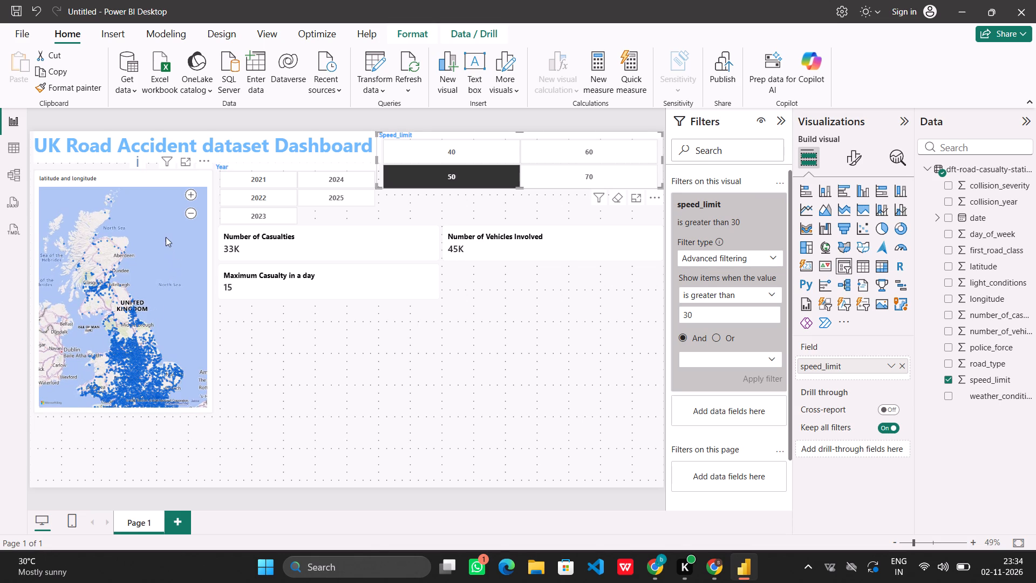
drag(166, 237, 163, 218)
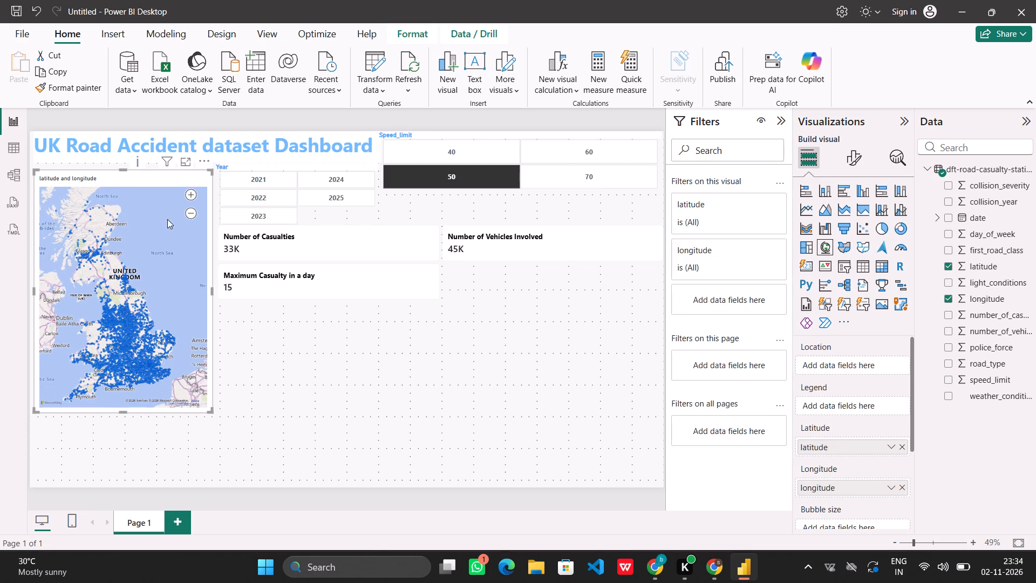
click(189, 197)
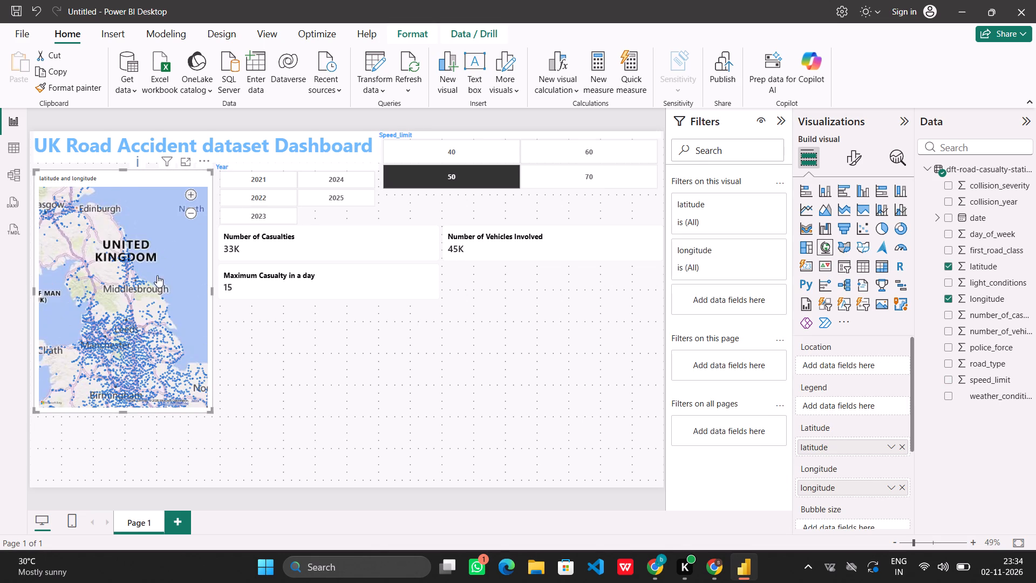
drag(166, 253, 168, 192)
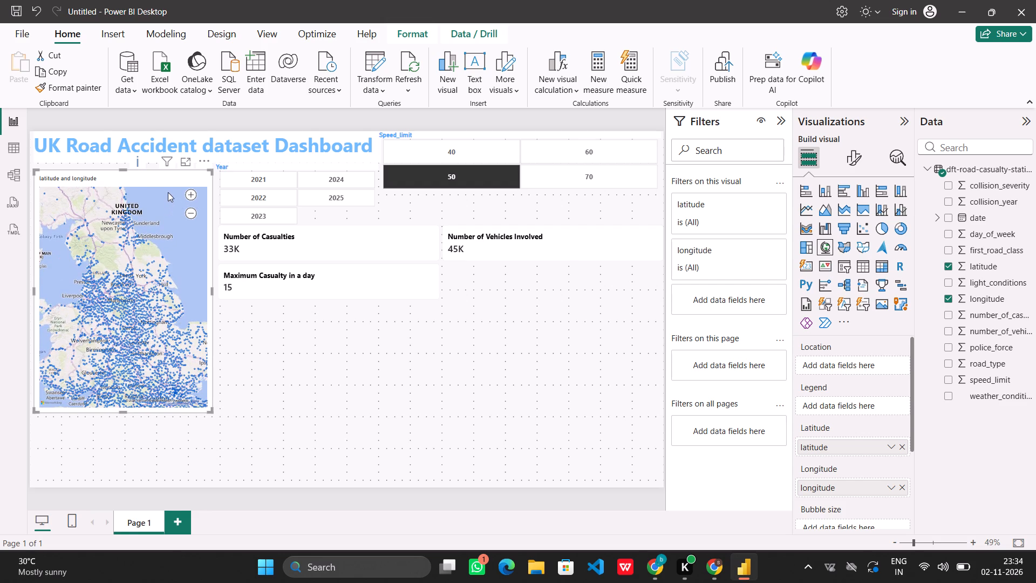
drag(168, 192, 161, 181)
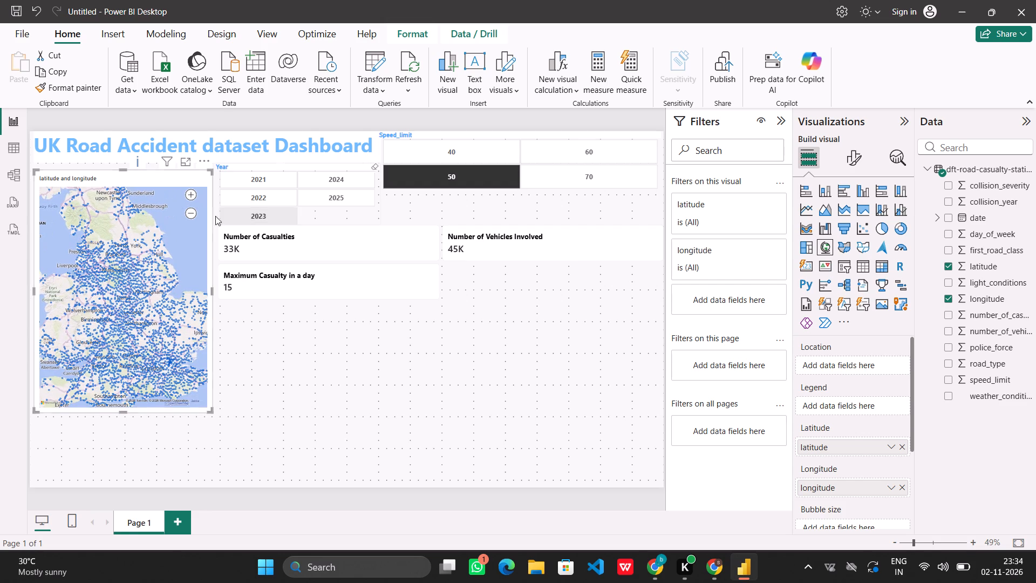
click(191, 214)
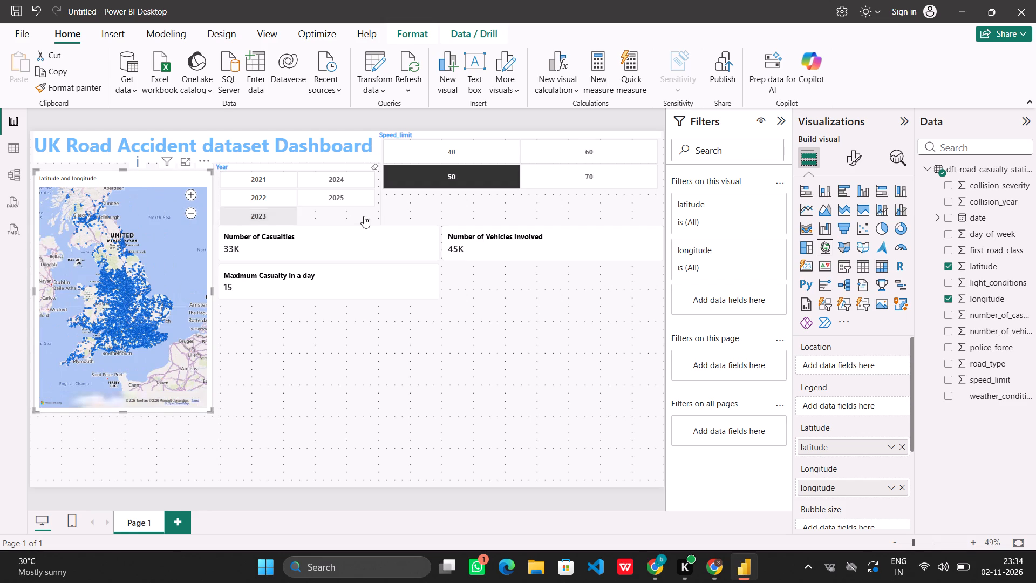
Filter the dashboard by speed limit 60 and examine the accident distribution on the map.
click(534, 150)
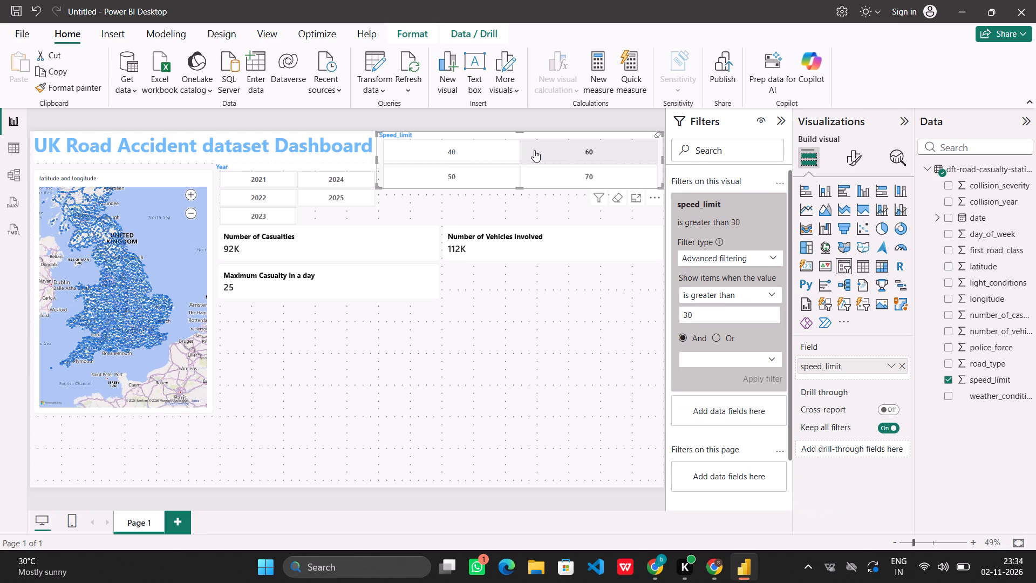
drag(171, 243, 171, 252)
drag(171, 252, 173, 266)
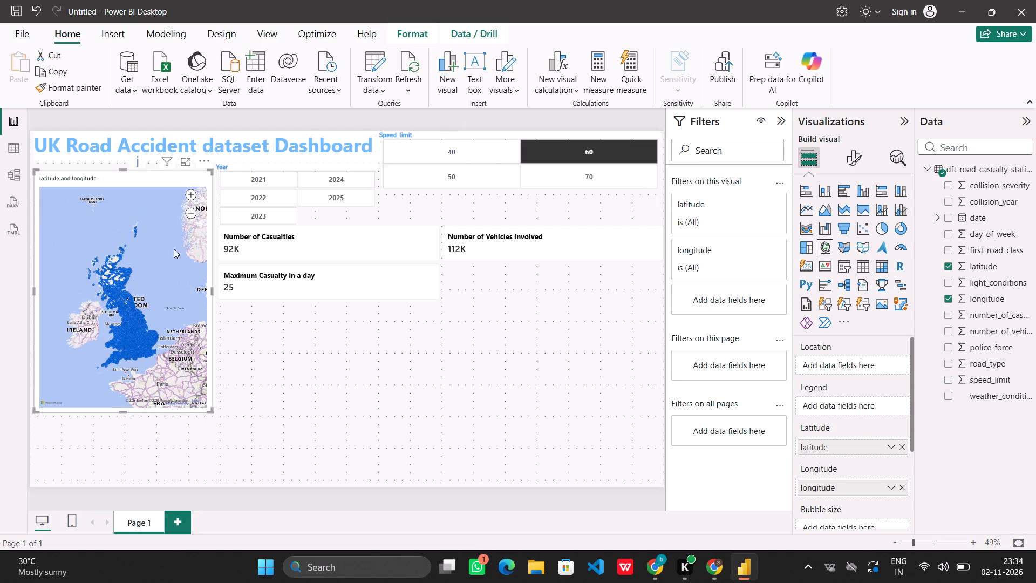
click(189, 197)
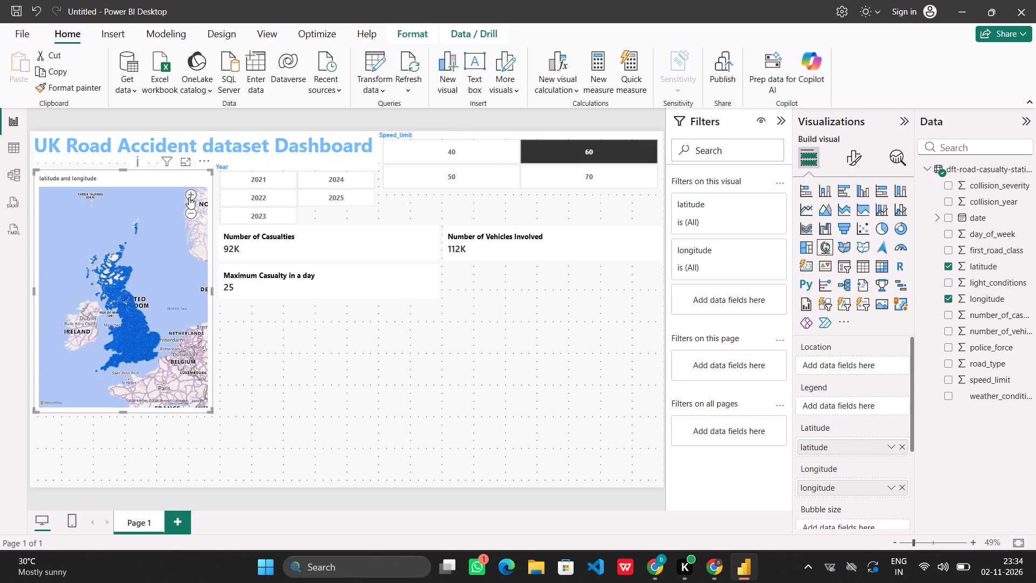
drag(165, 287, 163, 268)
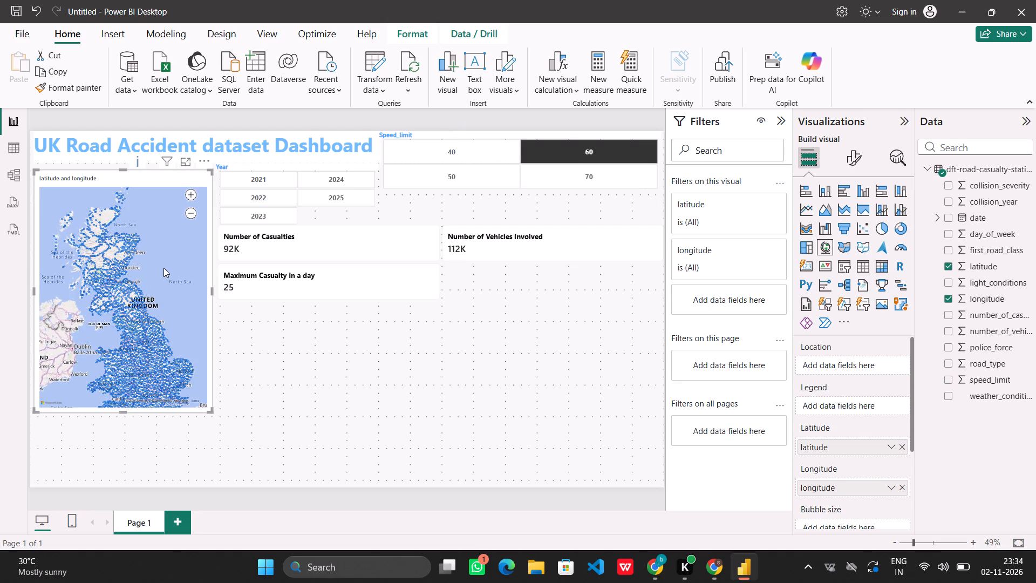
drag(163, 268, 163, 260)
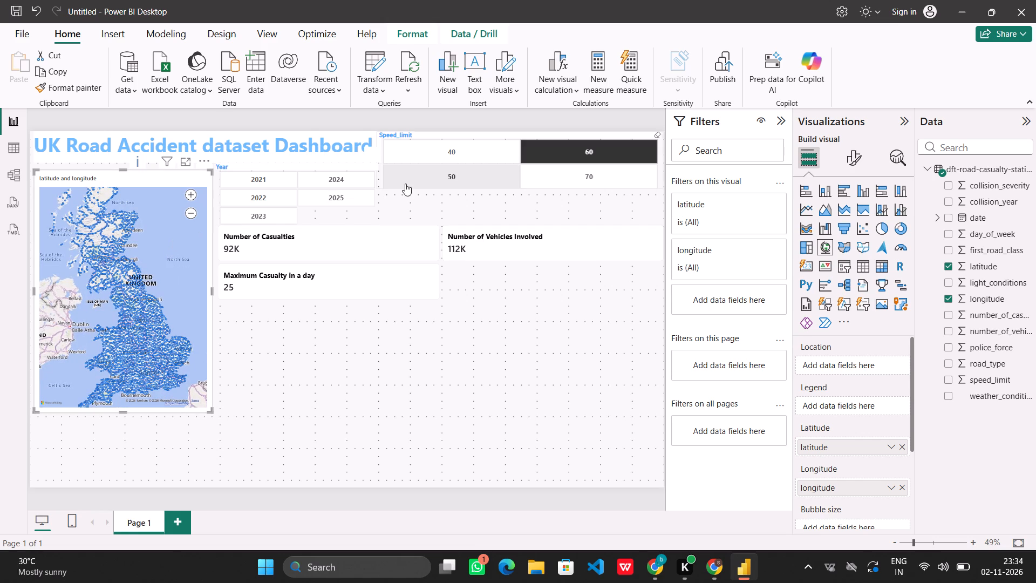
Filter the dashboard to speed limit 70 using the Speed_limit slicer.
click(533, 179)
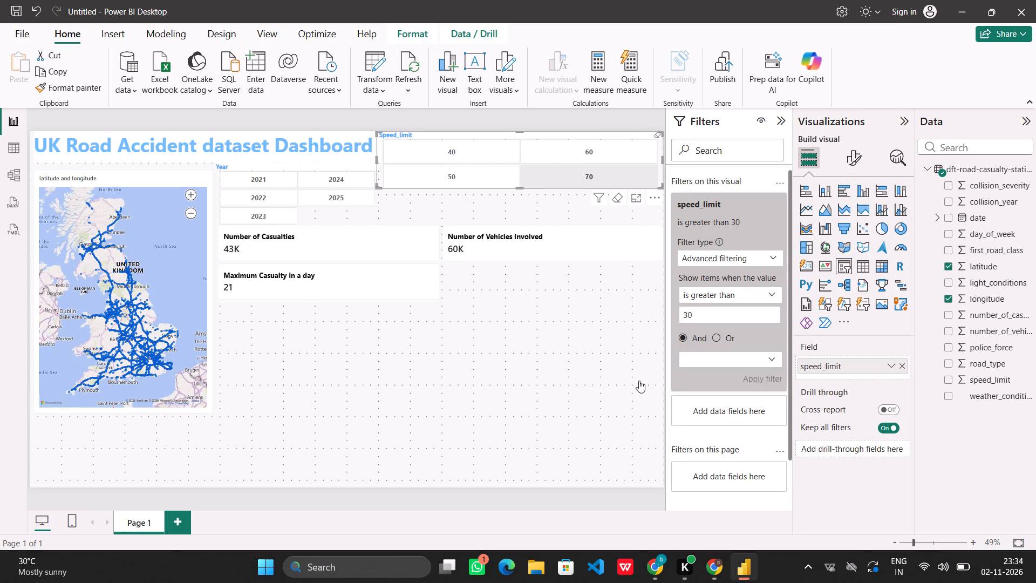
click(484, 348)
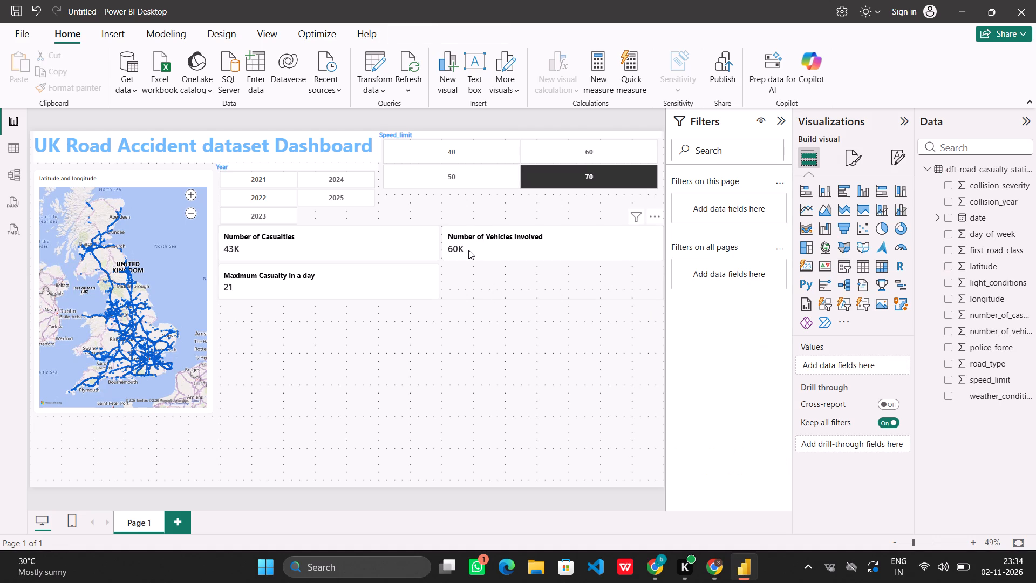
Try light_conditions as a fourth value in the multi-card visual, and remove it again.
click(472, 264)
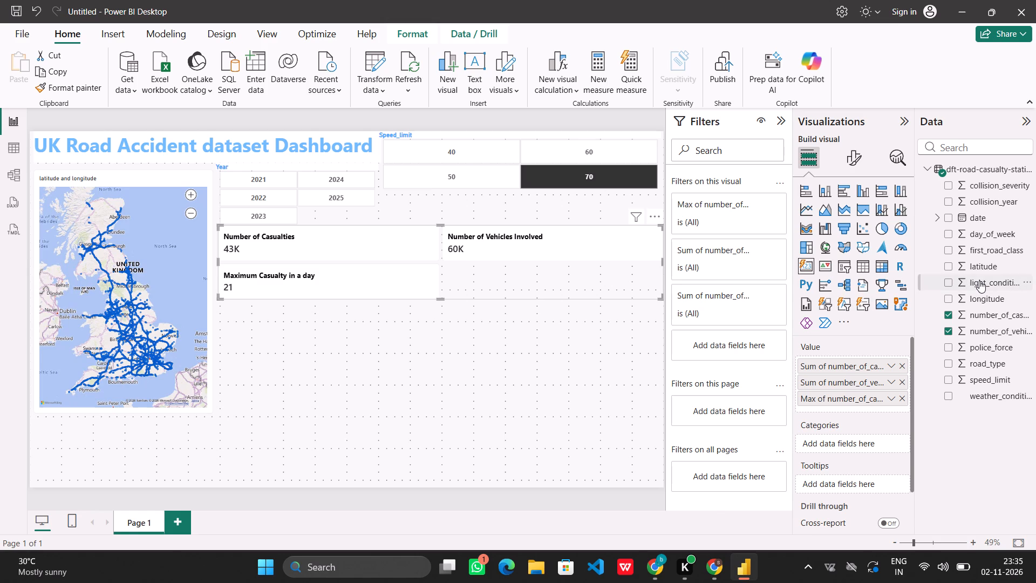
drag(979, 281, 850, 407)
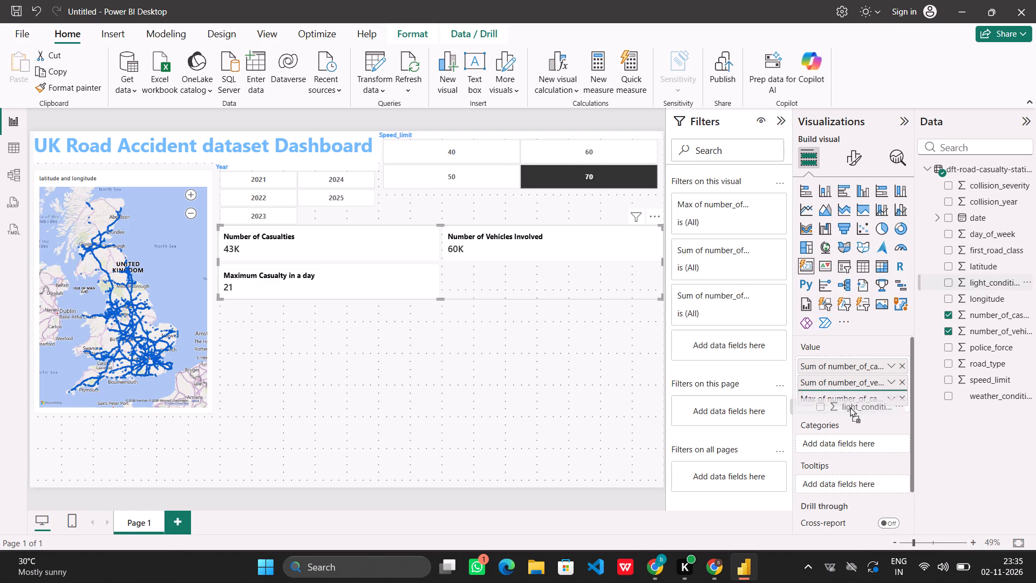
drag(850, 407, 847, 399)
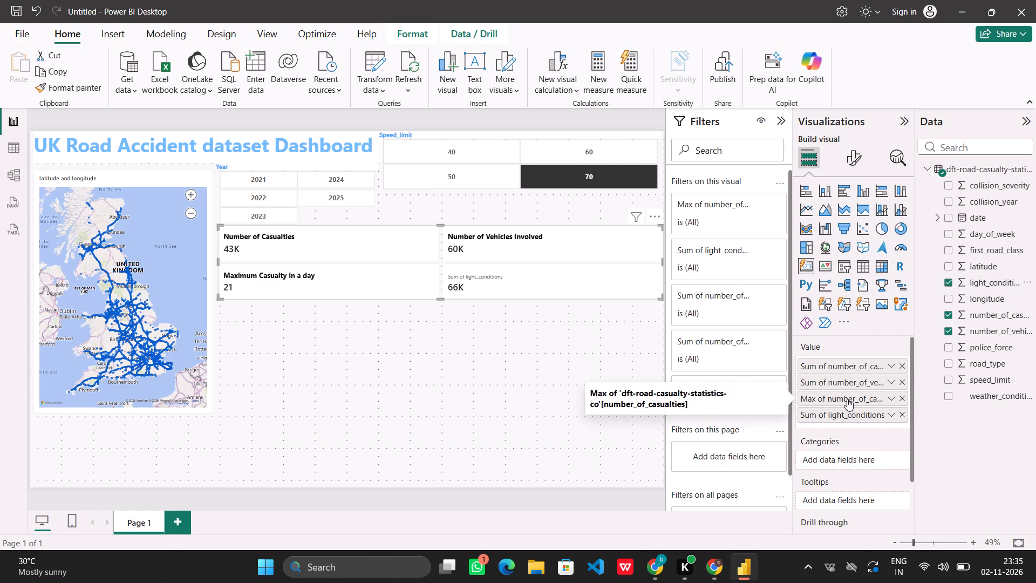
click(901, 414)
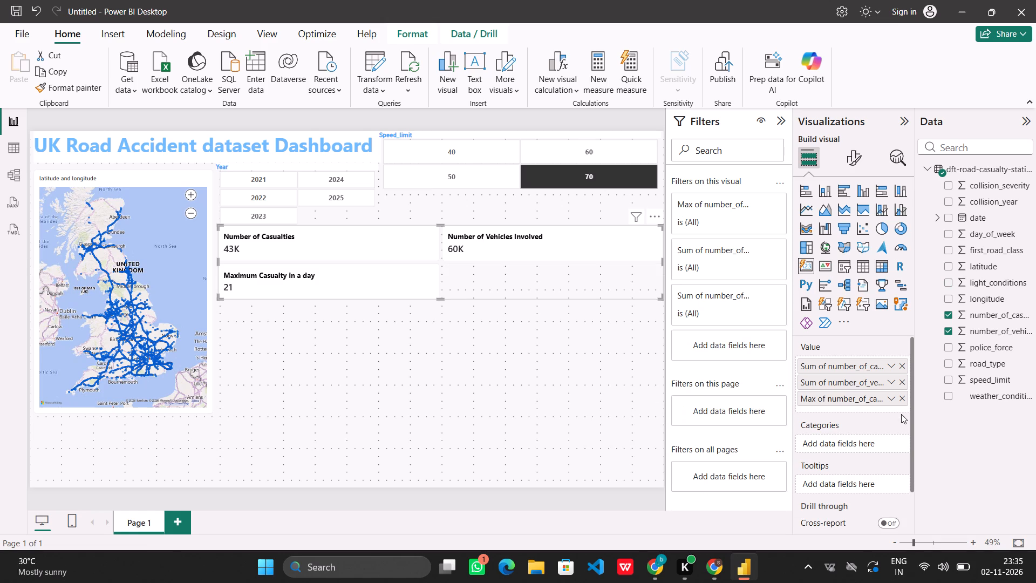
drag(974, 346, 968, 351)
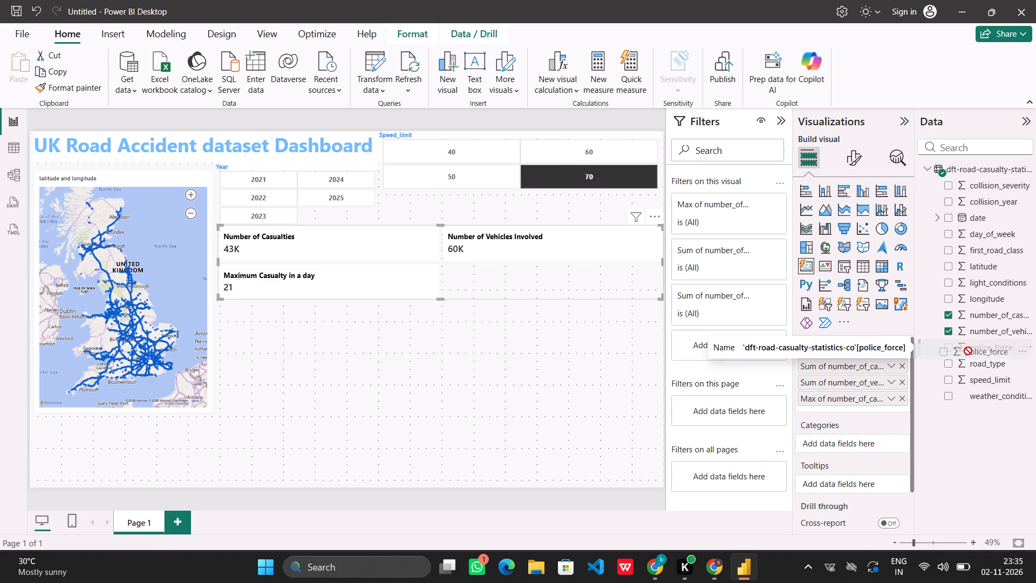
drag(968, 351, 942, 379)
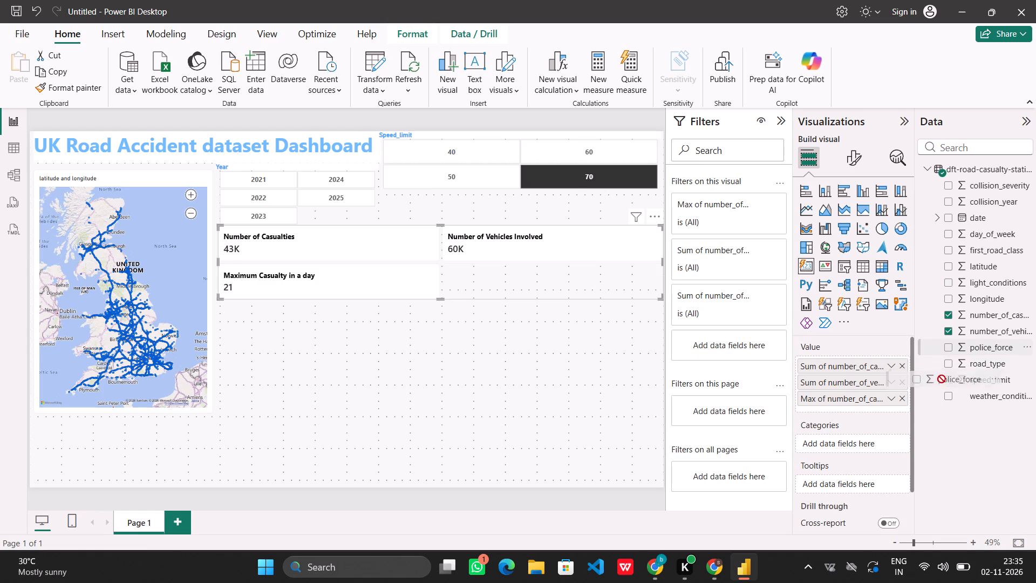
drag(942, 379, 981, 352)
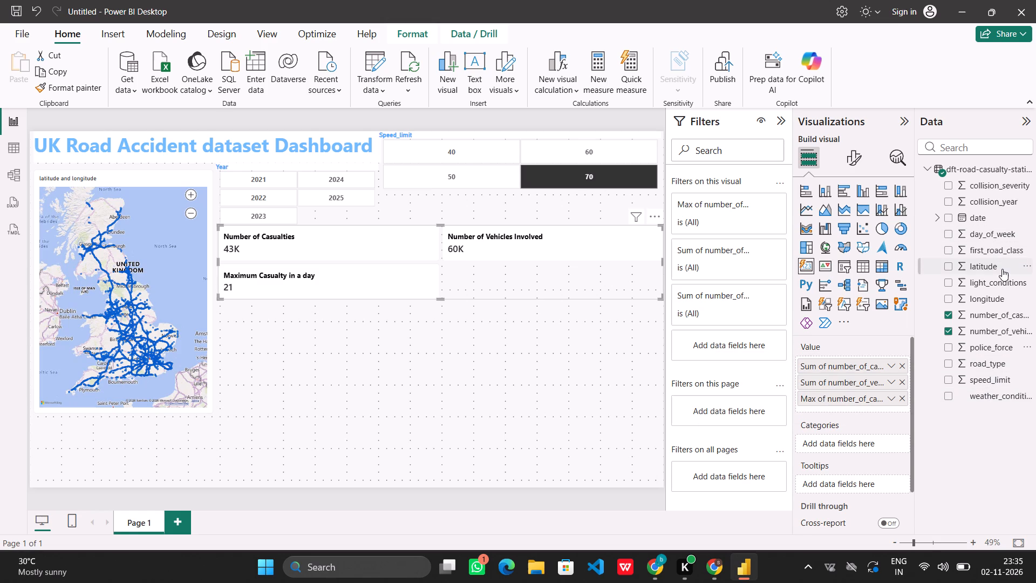
Add collision_severity as the fourth value in the multi-card visual and summarize it by Average.
click(994, 200)
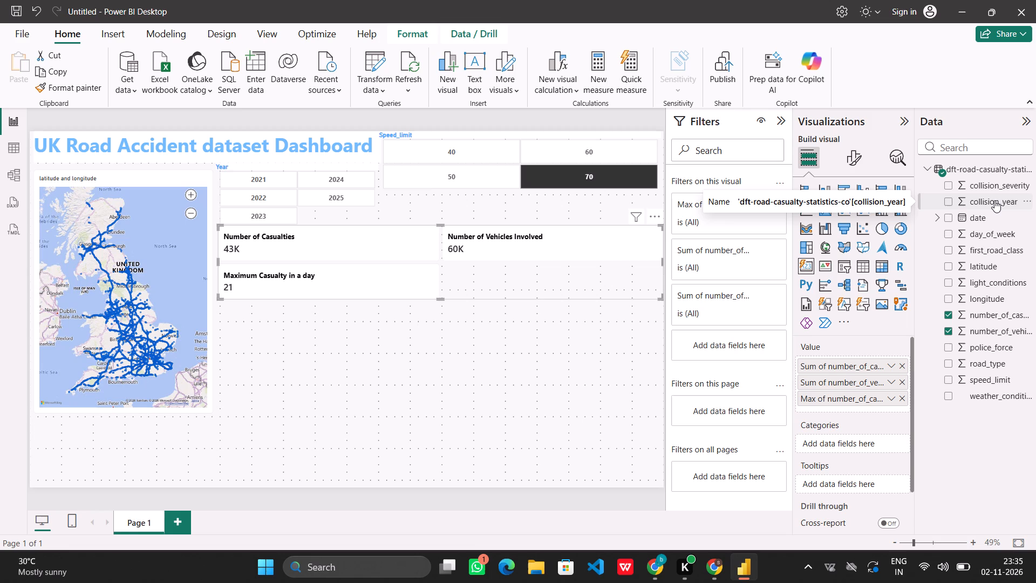
drag(996, 185, 881, 402)
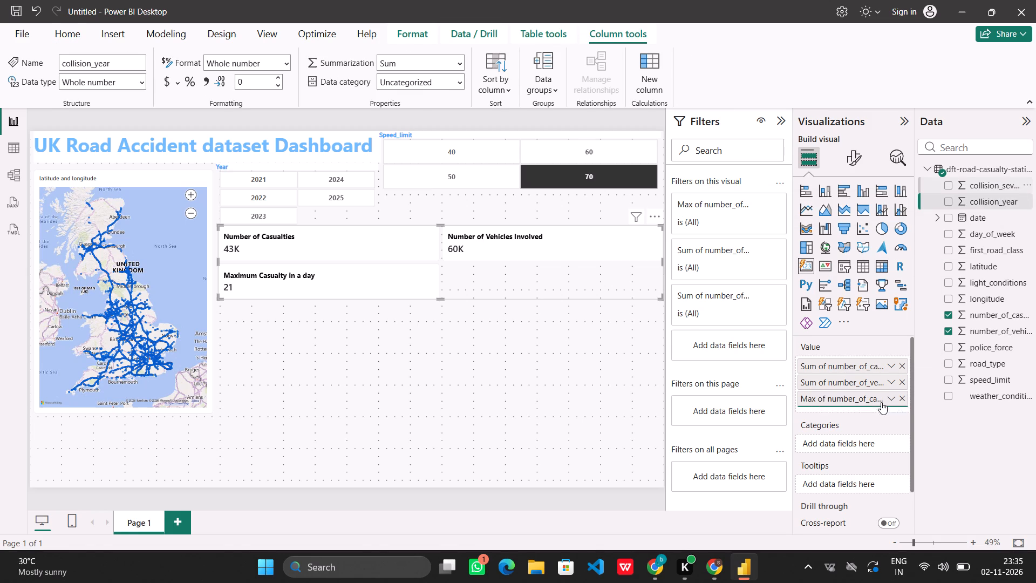
click(892, 416)
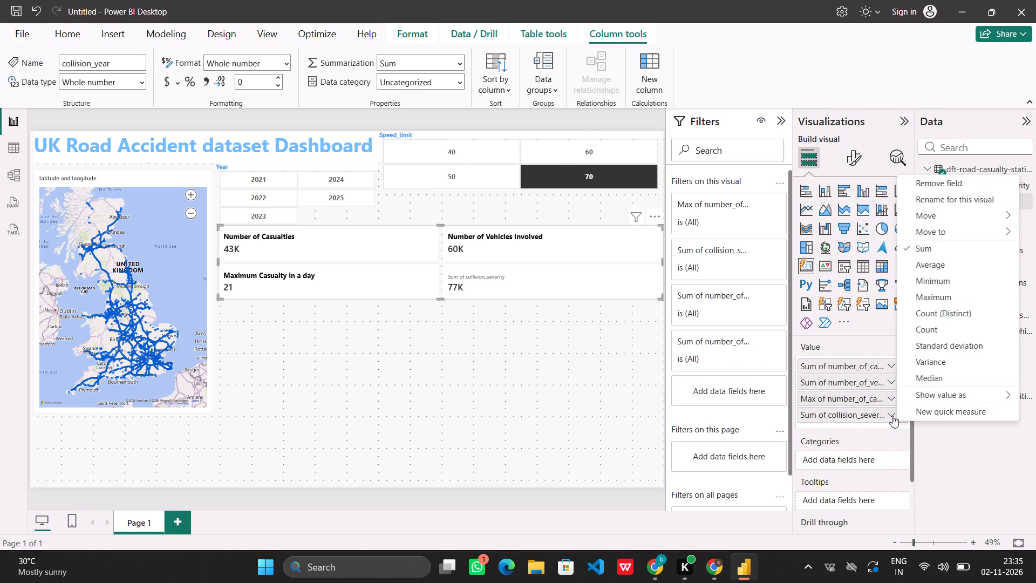
click(939, 259)
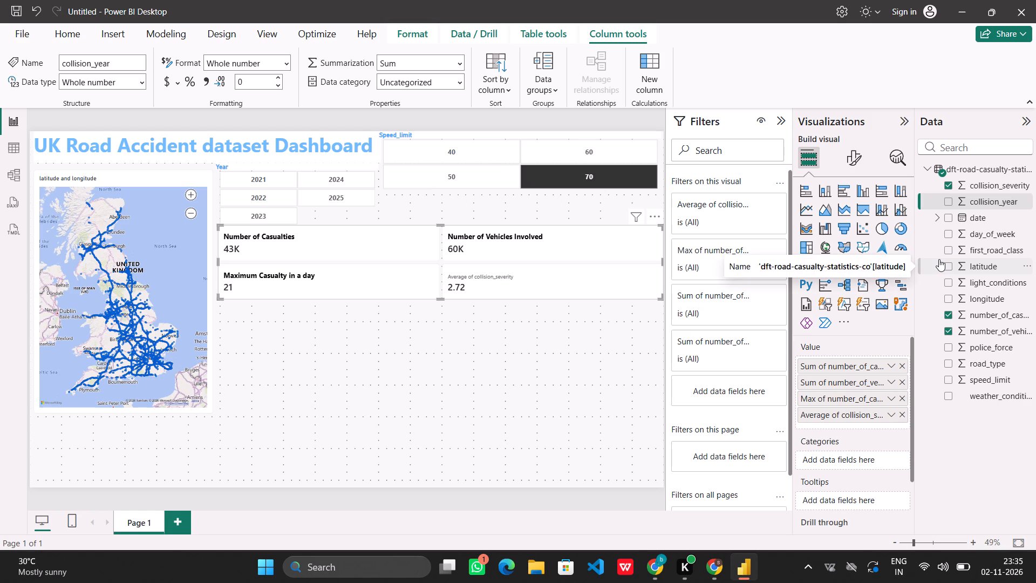
click(958, 434)
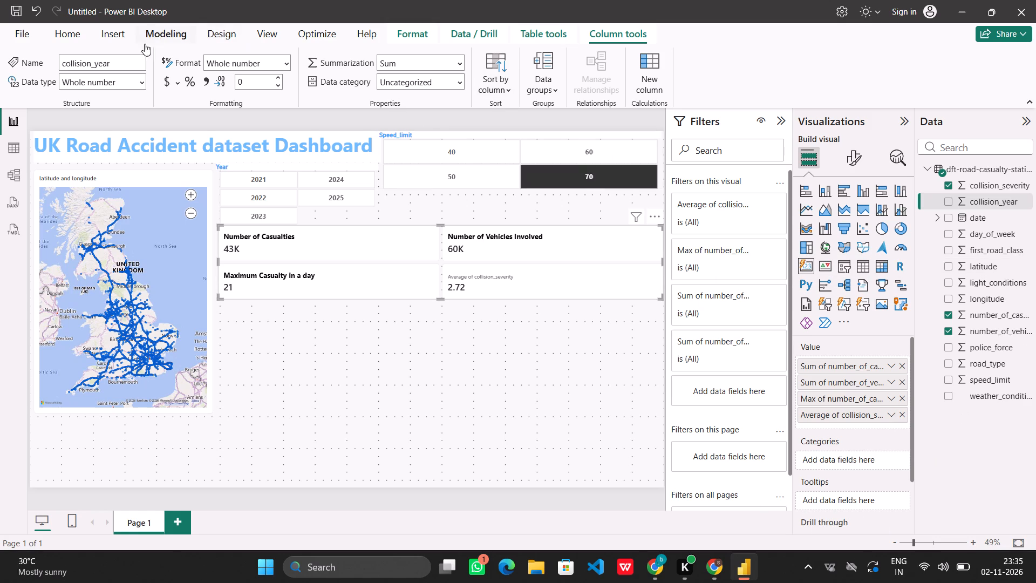
click(417, 362)
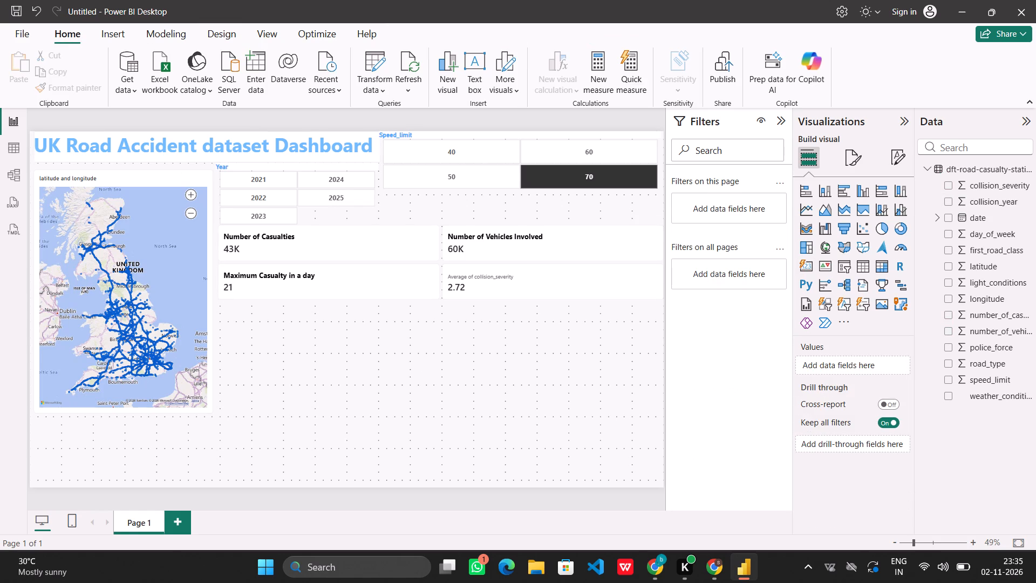
Open the road casualty query in Power Query Editor and examine its columns from collision_year through day_of_week.
click(384, 84)
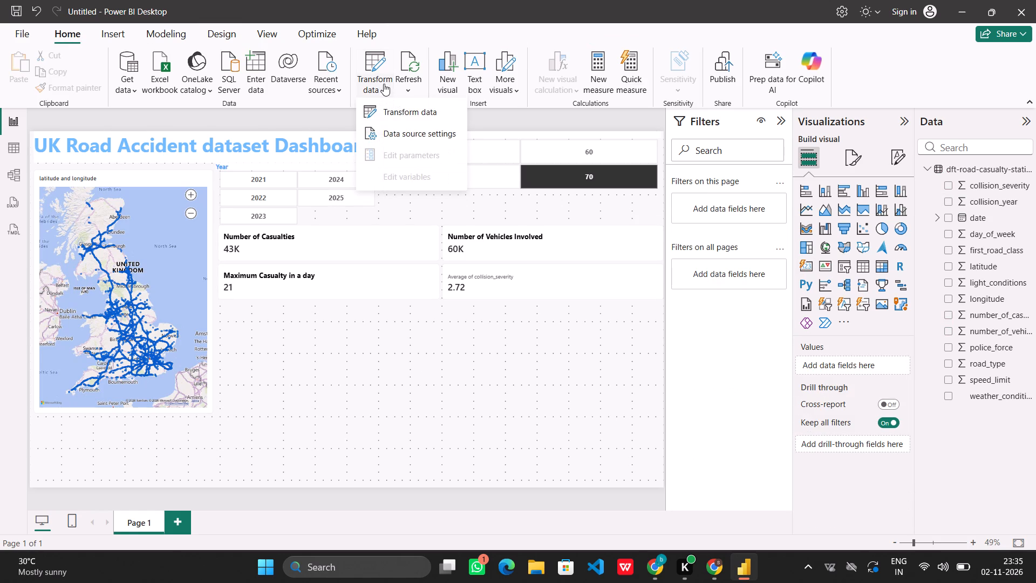
click(388, 112)
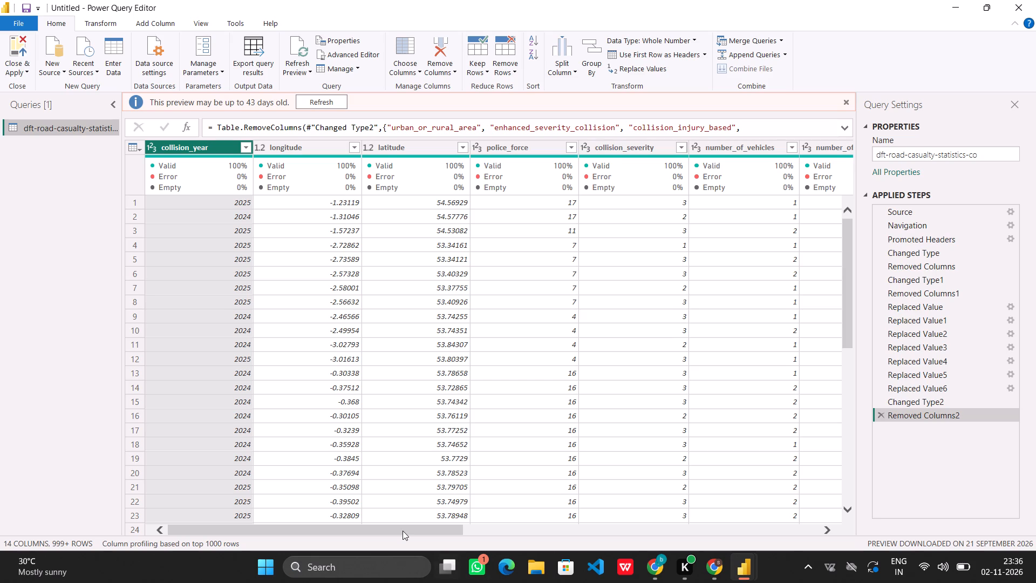
drag(372, 530, 385, 532)
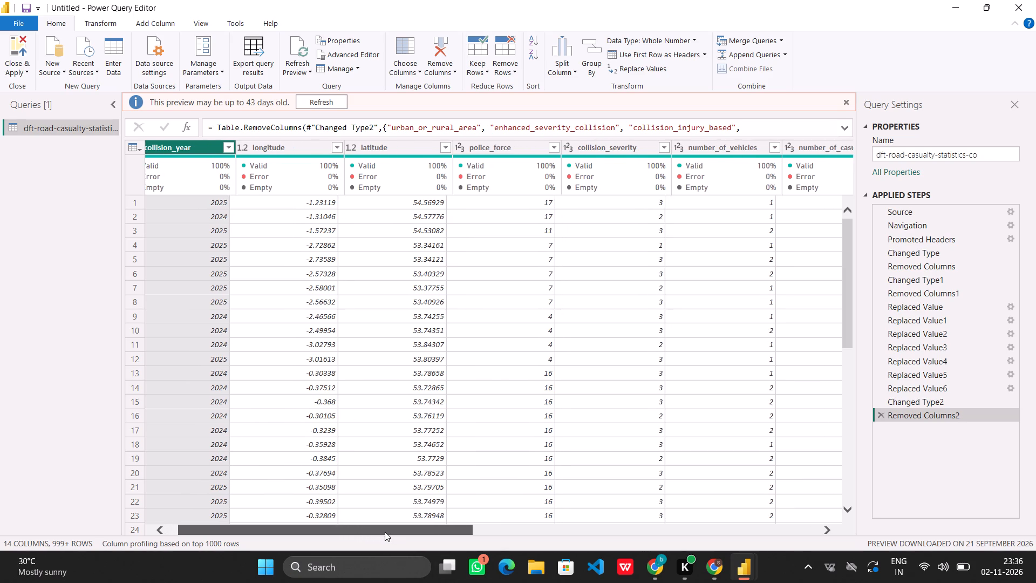
drag(385, 532, 421, 533)
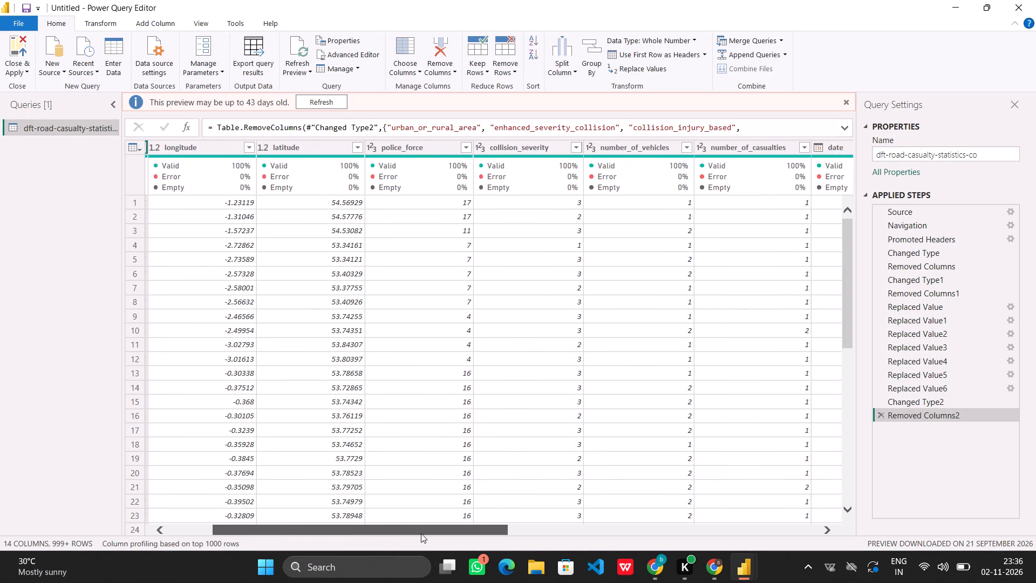
drag(421, 533, 437, 535)
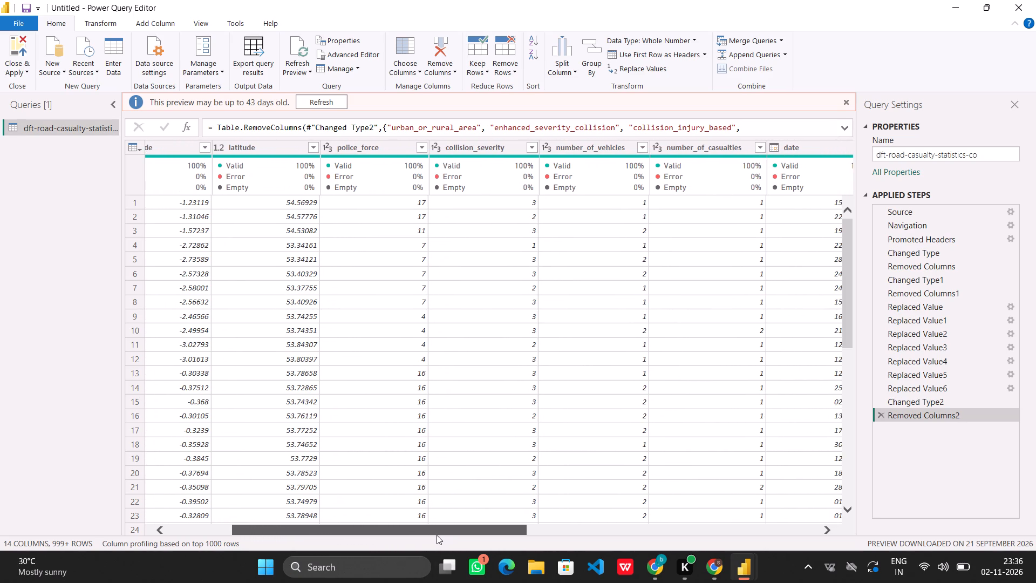
drag(437, 535, 472, 533)
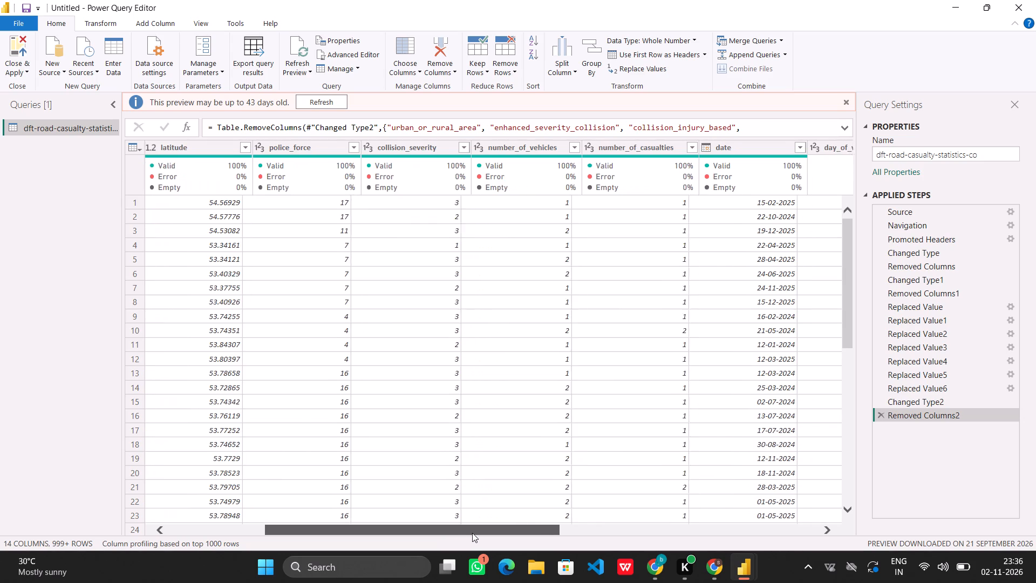
drag(472, 533, 508, 528)
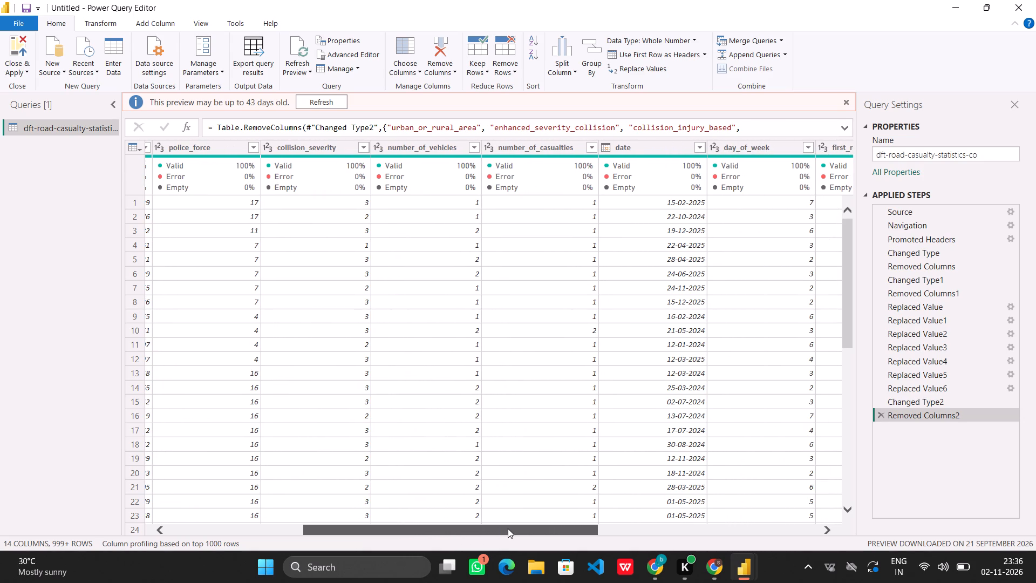
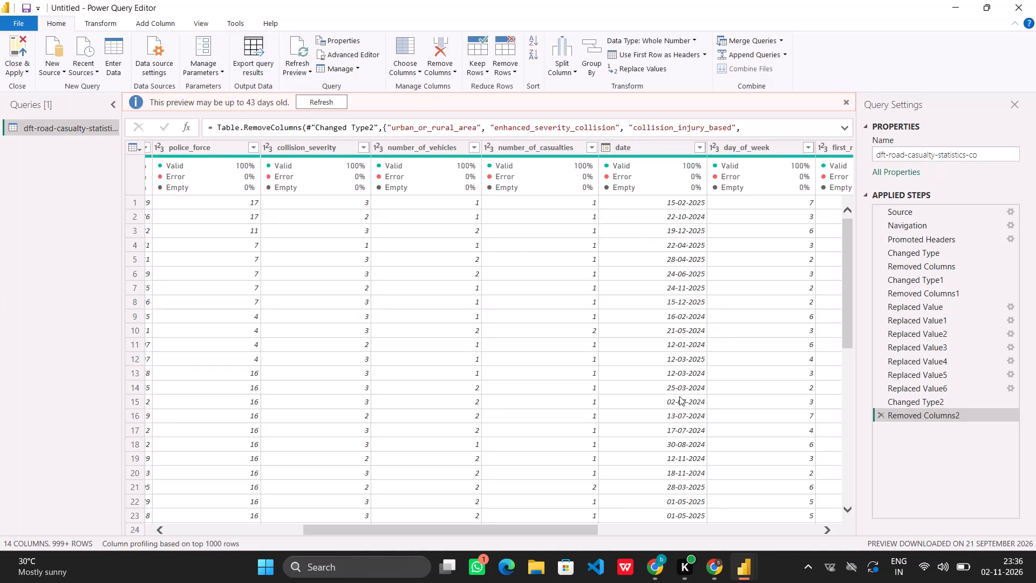
Examine the remaining query columns through road_type, including the distinct values of first_road_class, and go back to the dashboard report.
drag(572, 528, 581, 531)
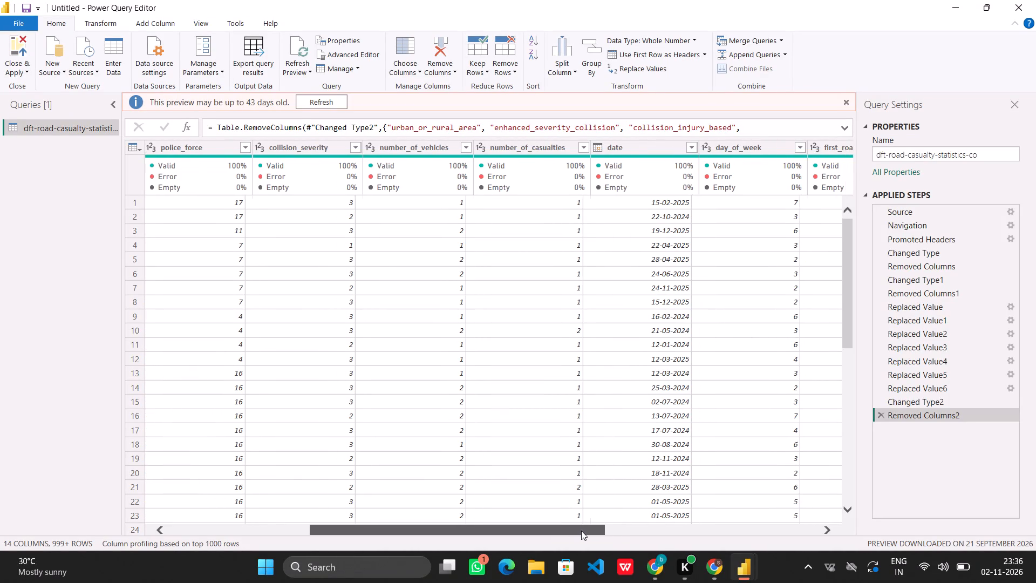
drag(581, 531, 616, 532)
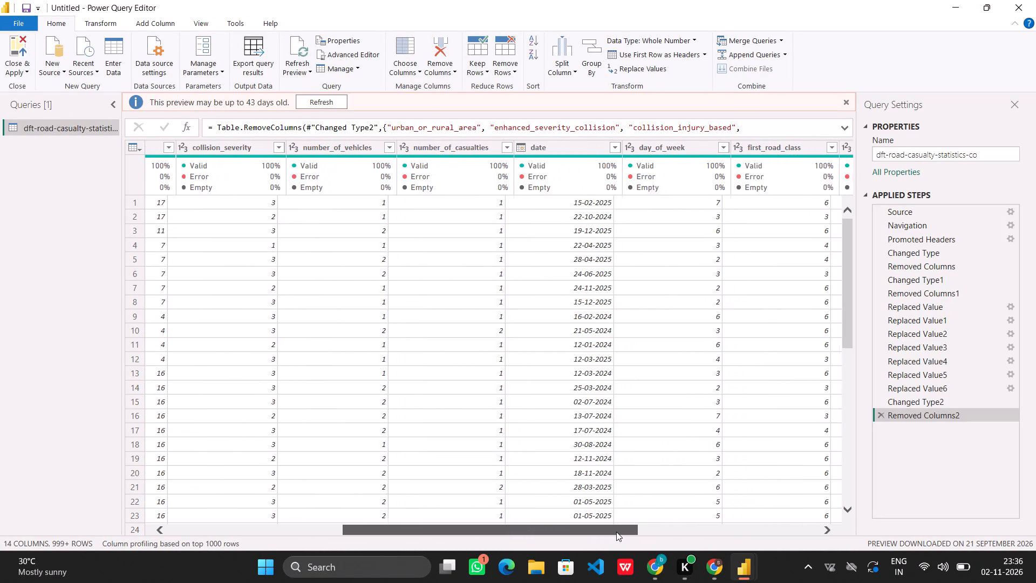
drag(616, 532, 662, 534)
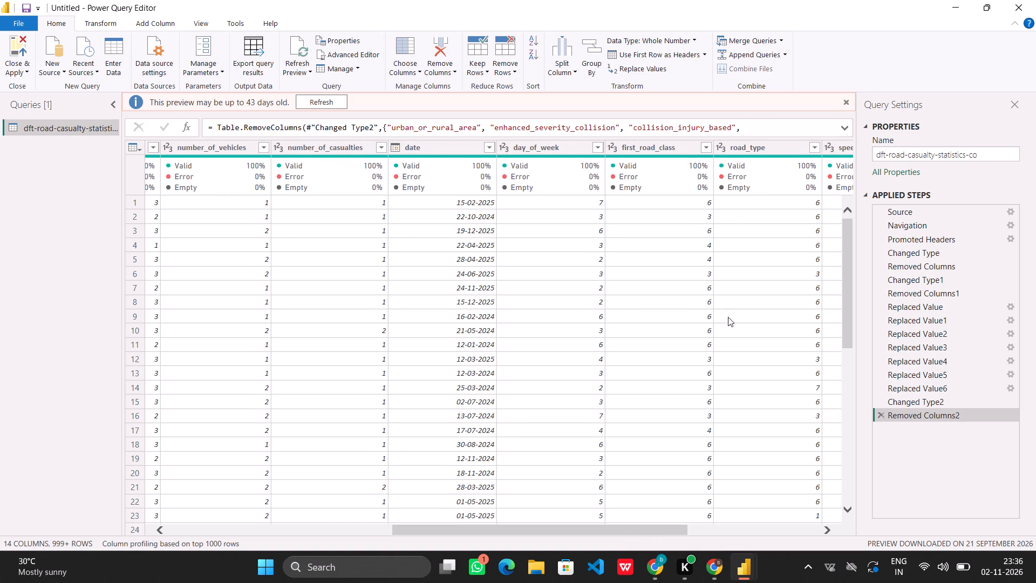
click(706, 146)
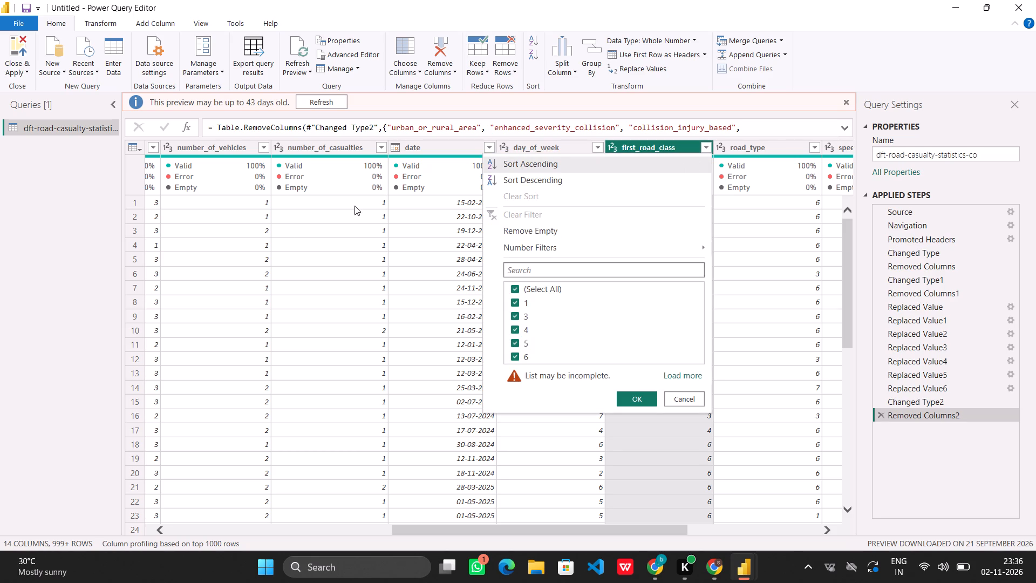
click(694, 398)
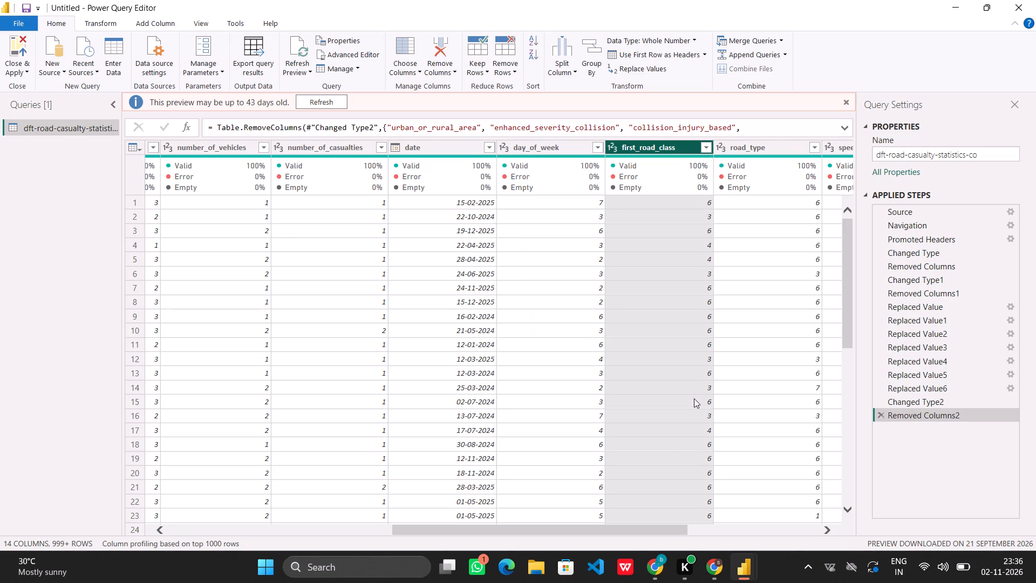
click(711, 567)
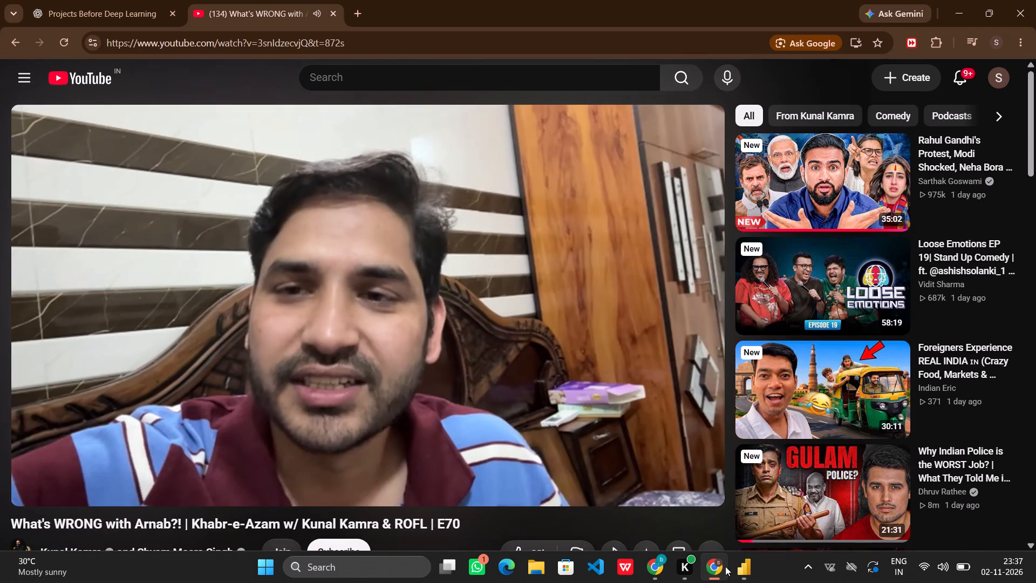
click(744, 571)
click(714, 520)
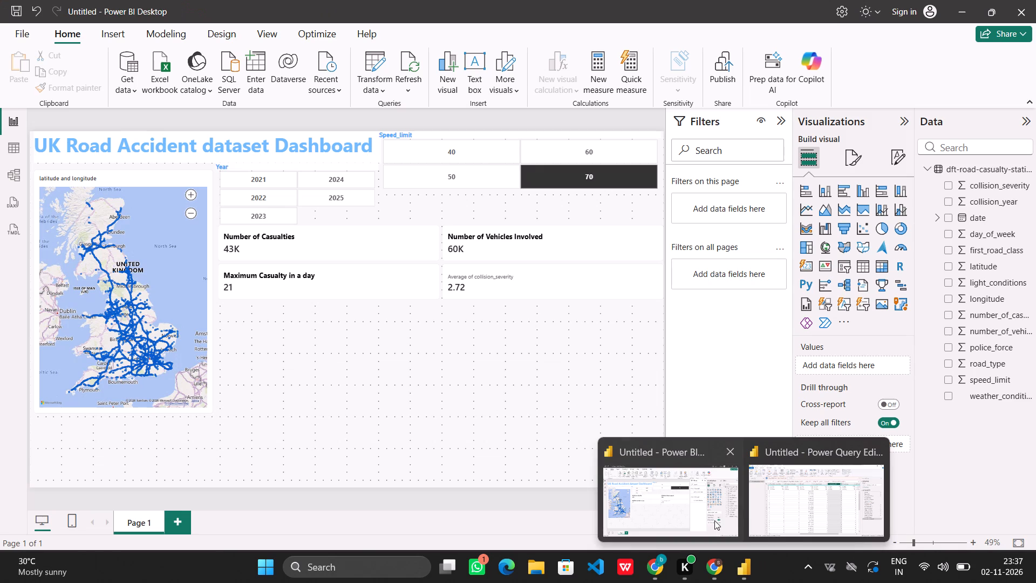
Insert a stacked column chart and size it to fill the space below the cards, starting at the map's edge.
click(493, 397)
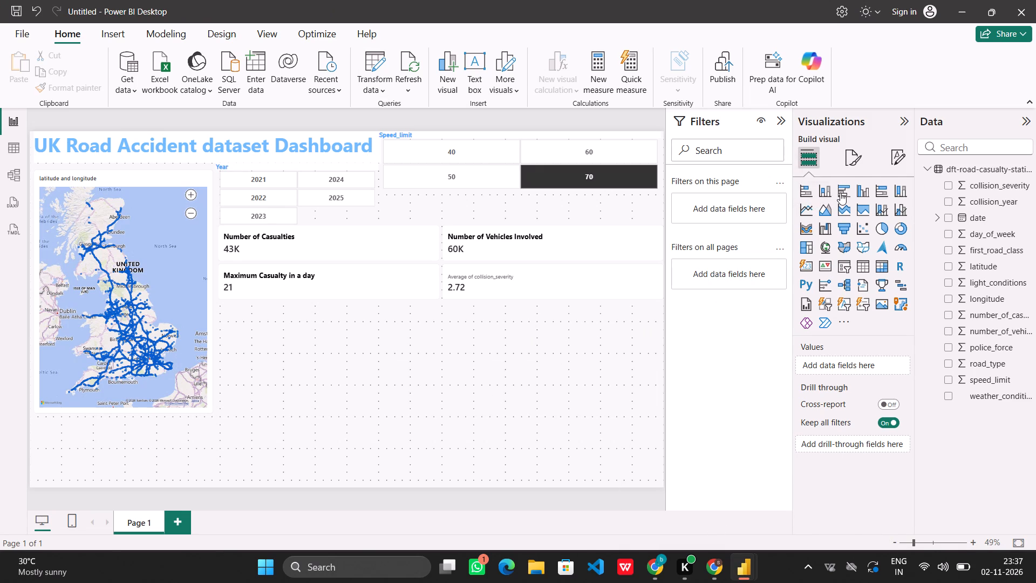
click(826, 192)
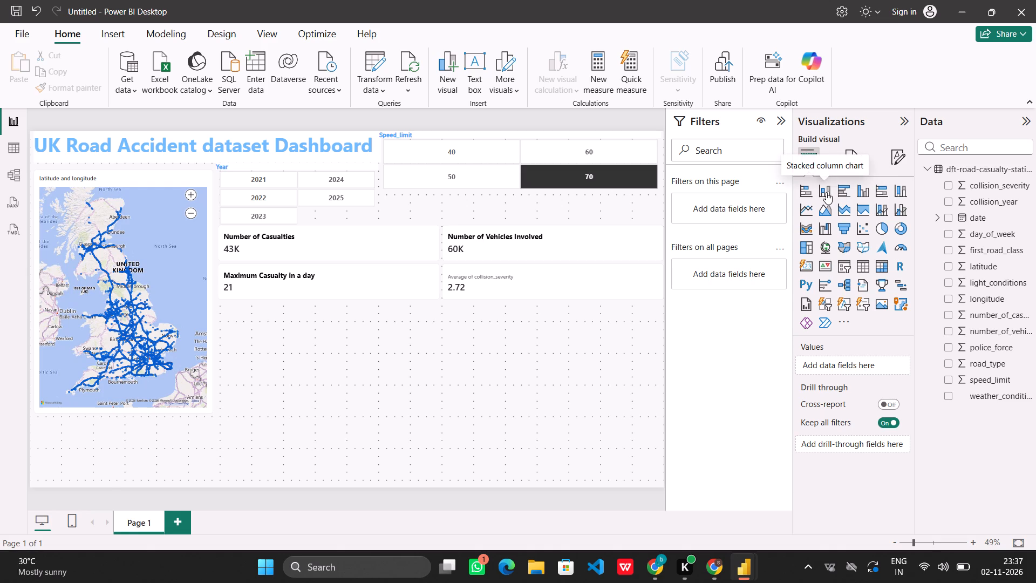
drag(125, 428, 406, 345)
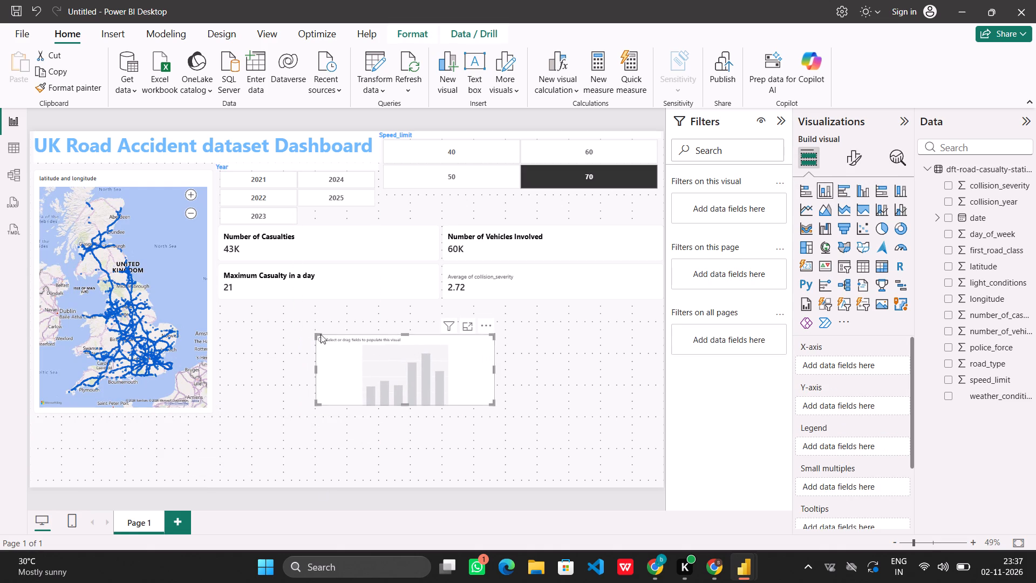
drag(317, 334, 270, 324)
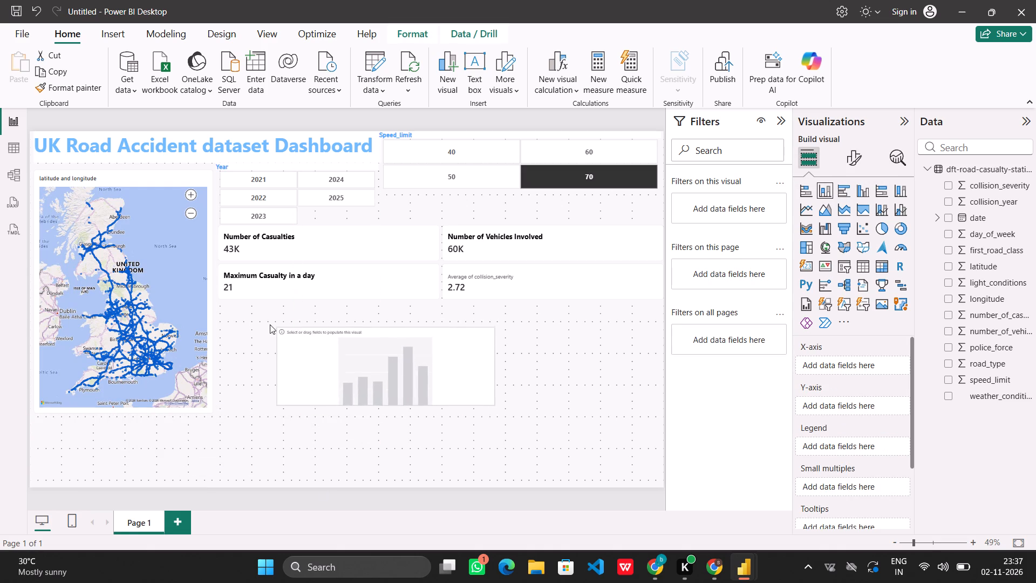
drag(270, 324, 219, 301)
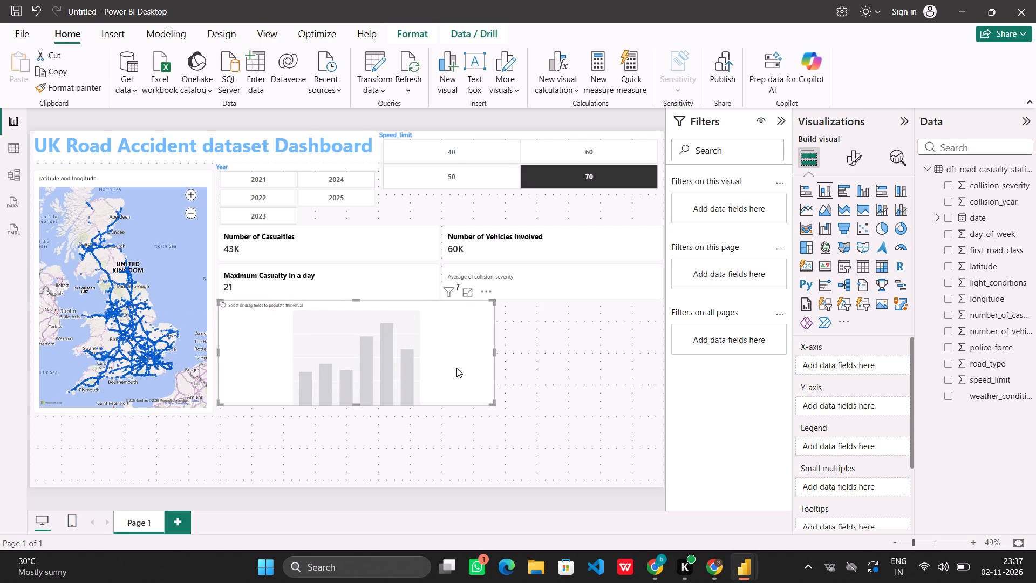
drag(494, 404, 514, 423)
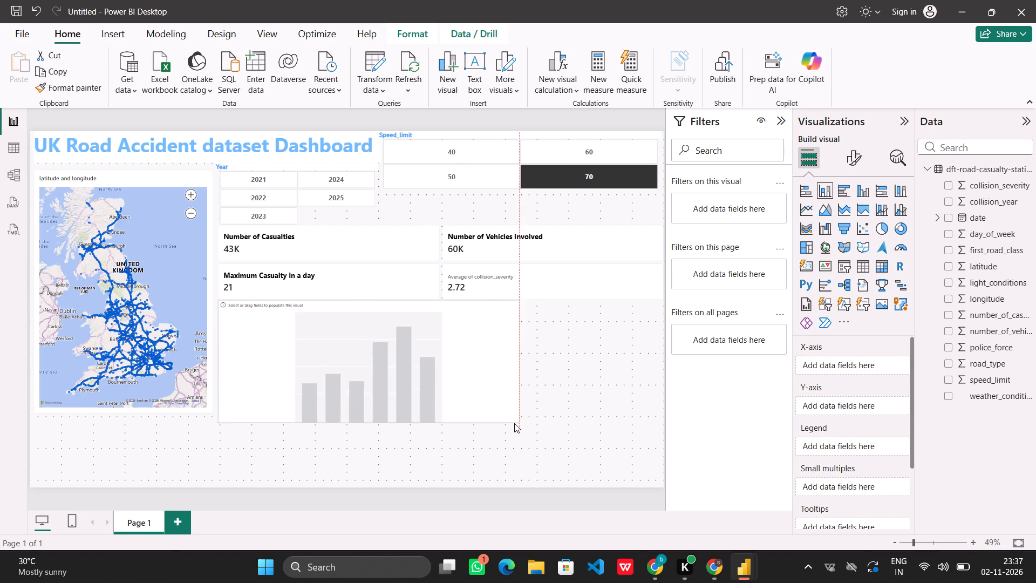
drag(514, 423, 531, 471)
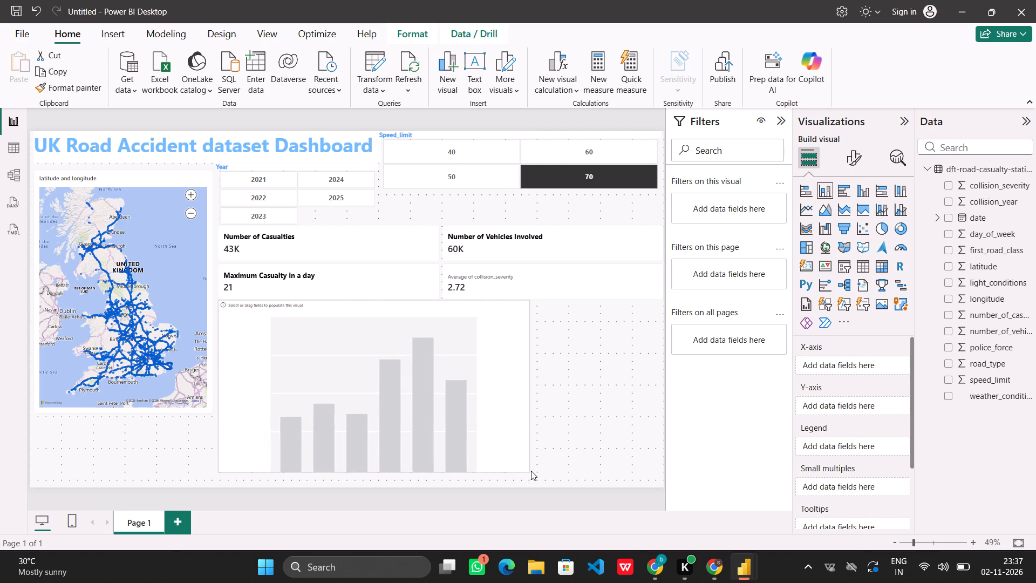
drag(531, 471, 534, 471)
Extend the map visual's height down to the bottom of the dashboard page, level with the column chart.
click(171, 373)
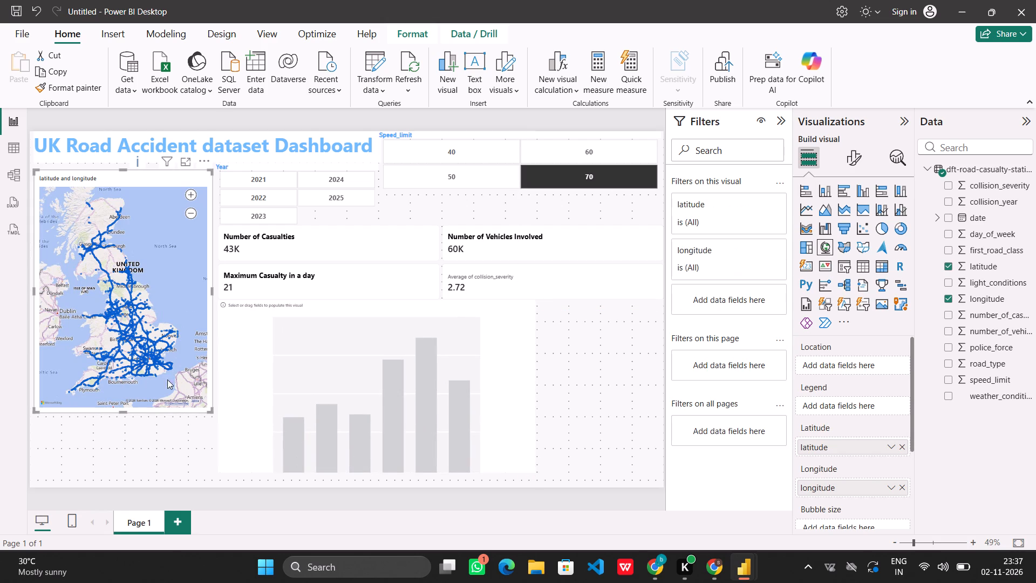
drag(125, 413, 126, 448)
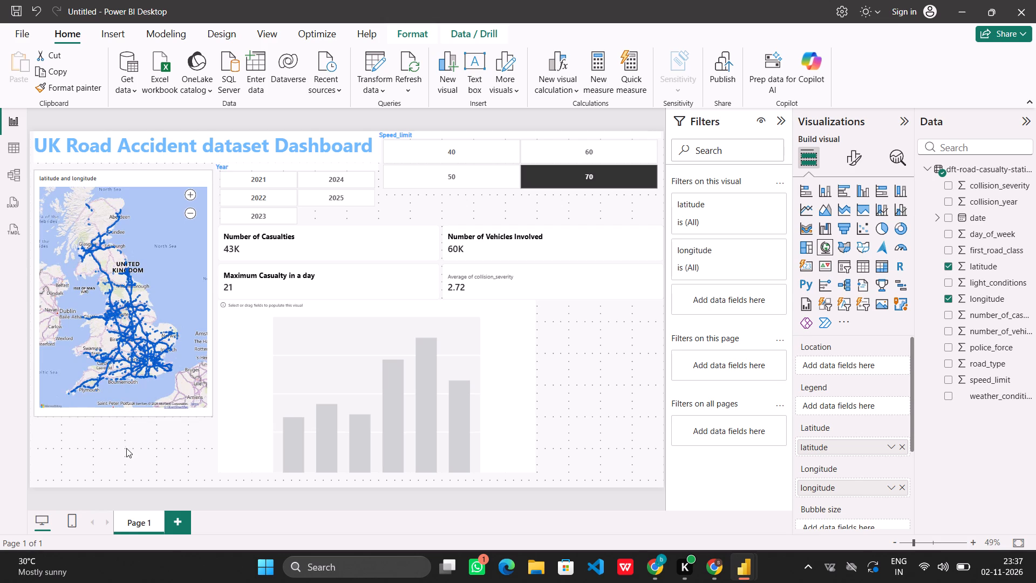
drag(126, 448, 129, 472)
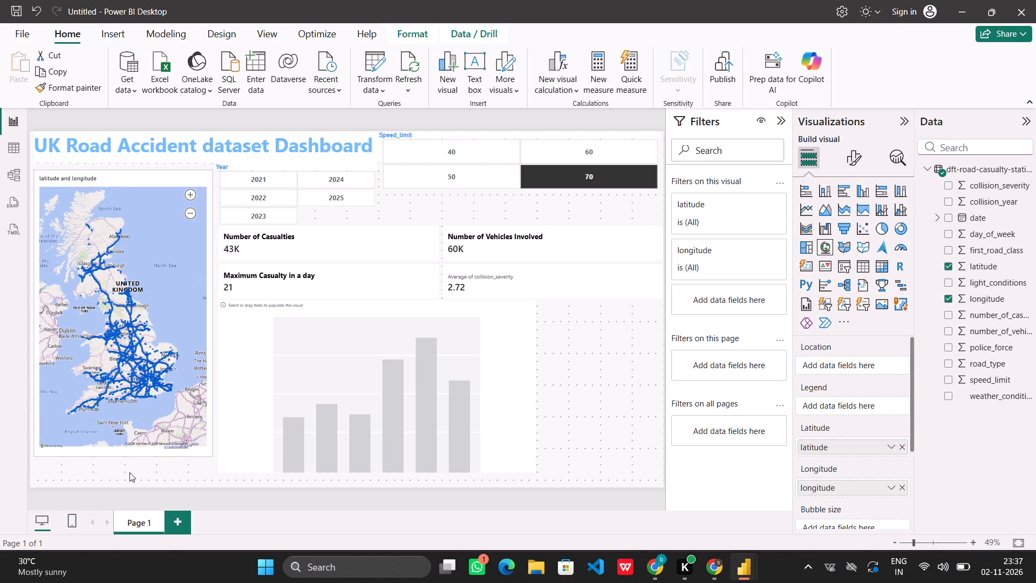
drag(129, 472, 130, 478)
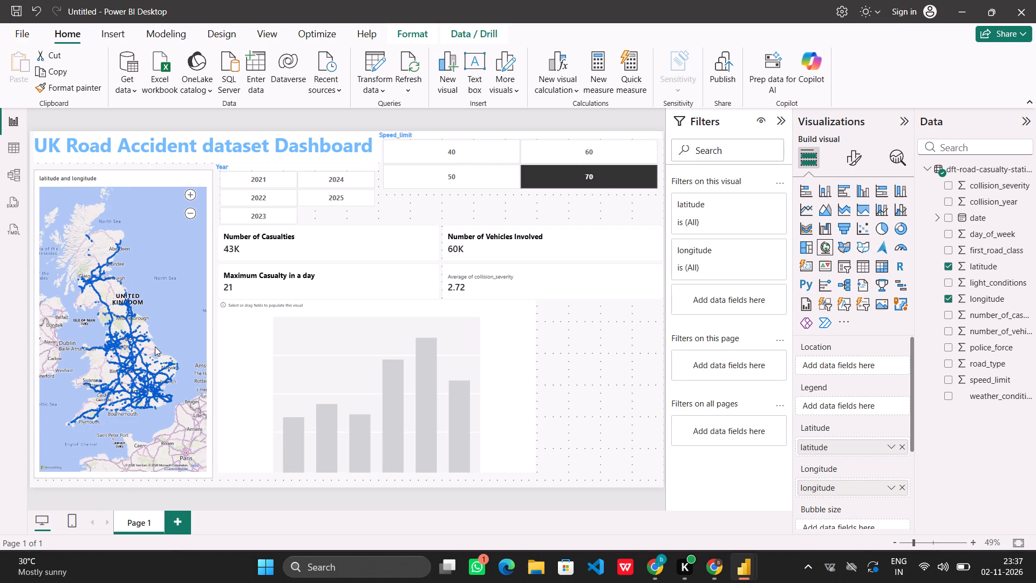
Plot number_of_casualties on the column chart's Y-axis against weather_conditions on the X-axis.
click(455, 369)
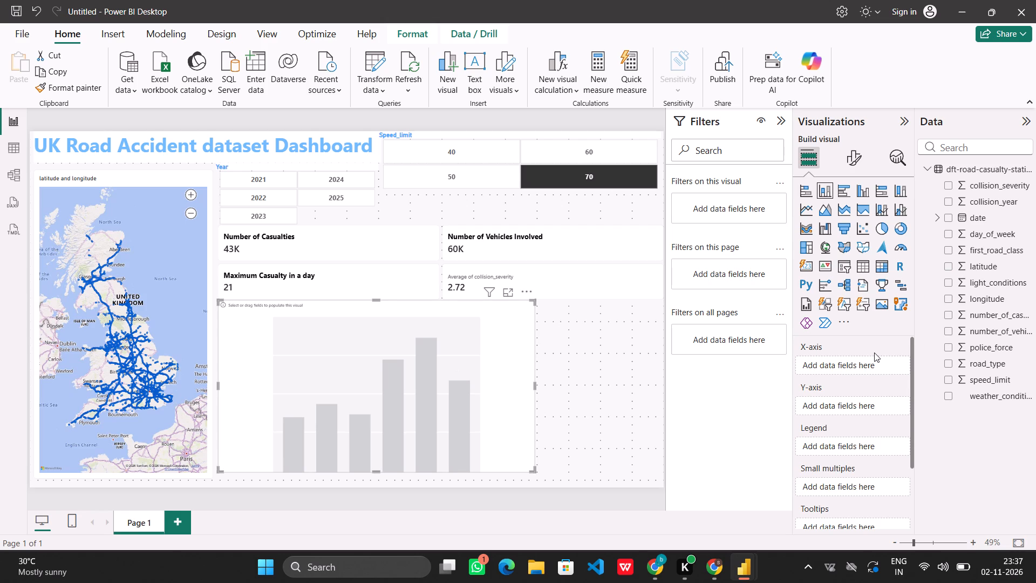
drag(1001, 397, 871, 362)
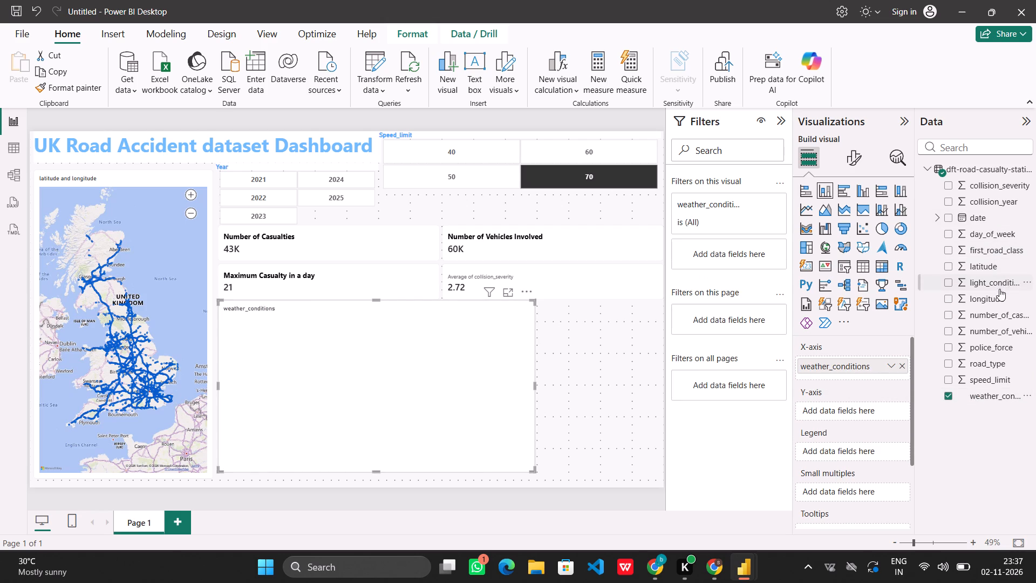
drag(997, 317, 861, 413)
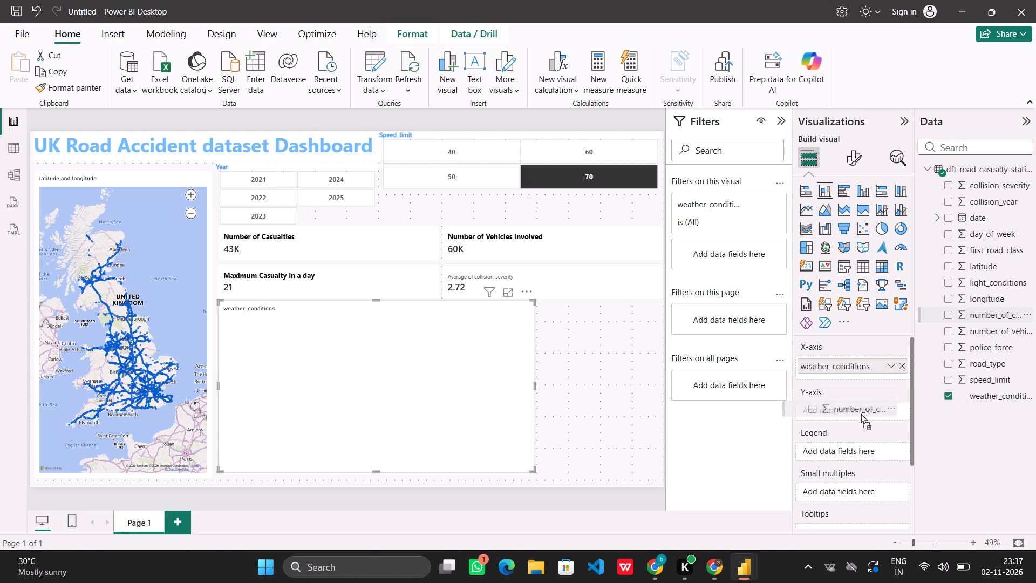
drag(861, 413, 863, 414)
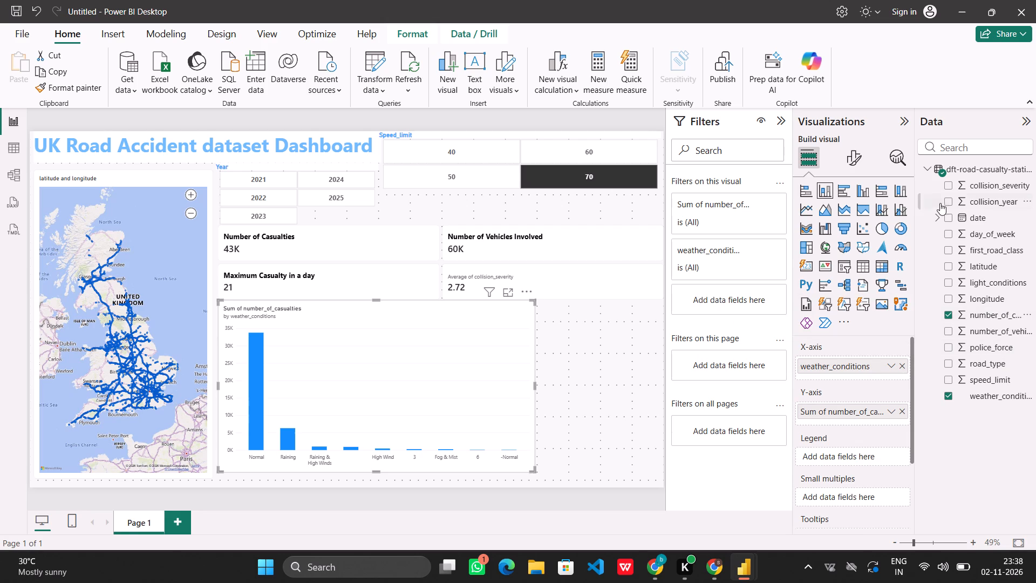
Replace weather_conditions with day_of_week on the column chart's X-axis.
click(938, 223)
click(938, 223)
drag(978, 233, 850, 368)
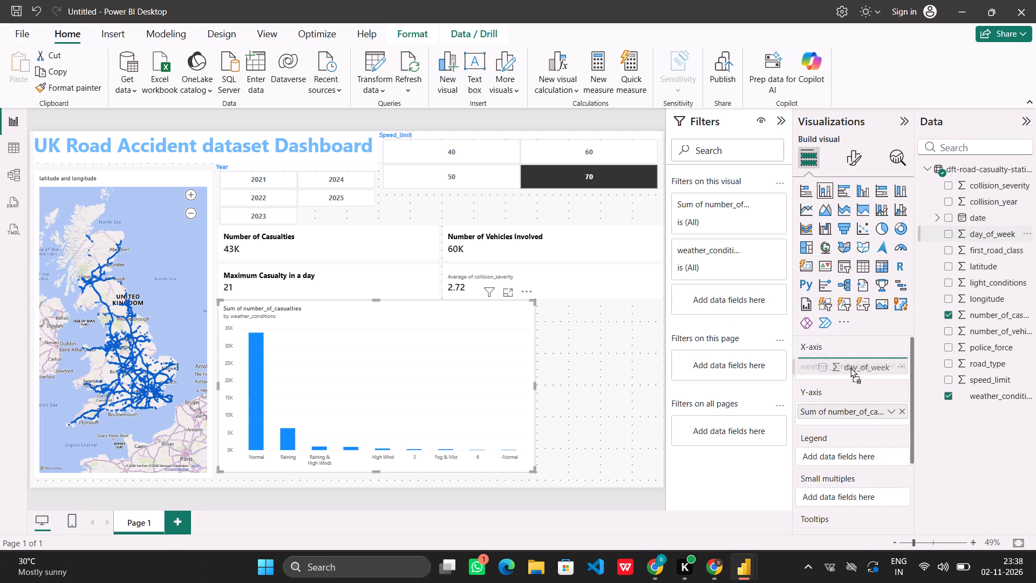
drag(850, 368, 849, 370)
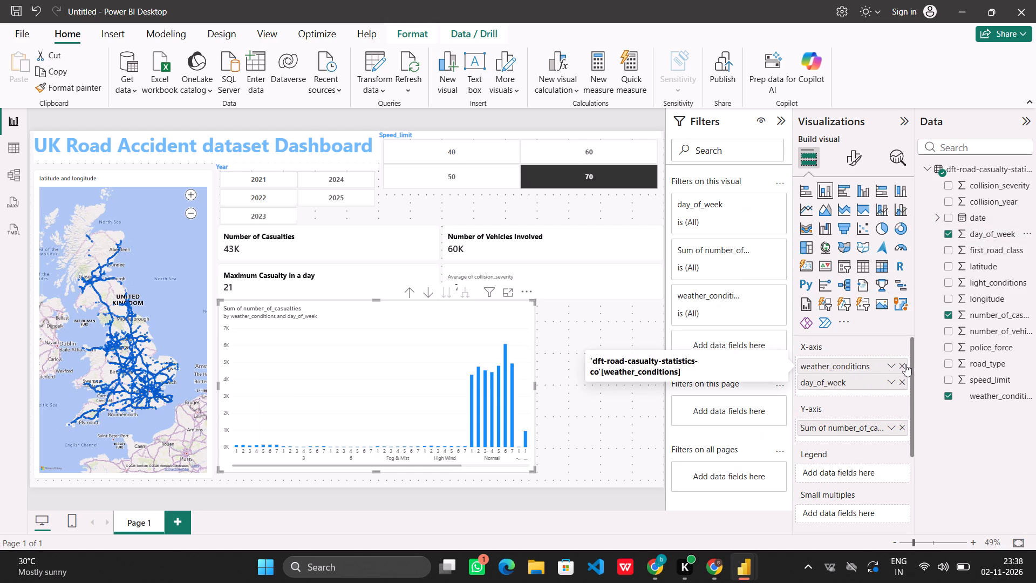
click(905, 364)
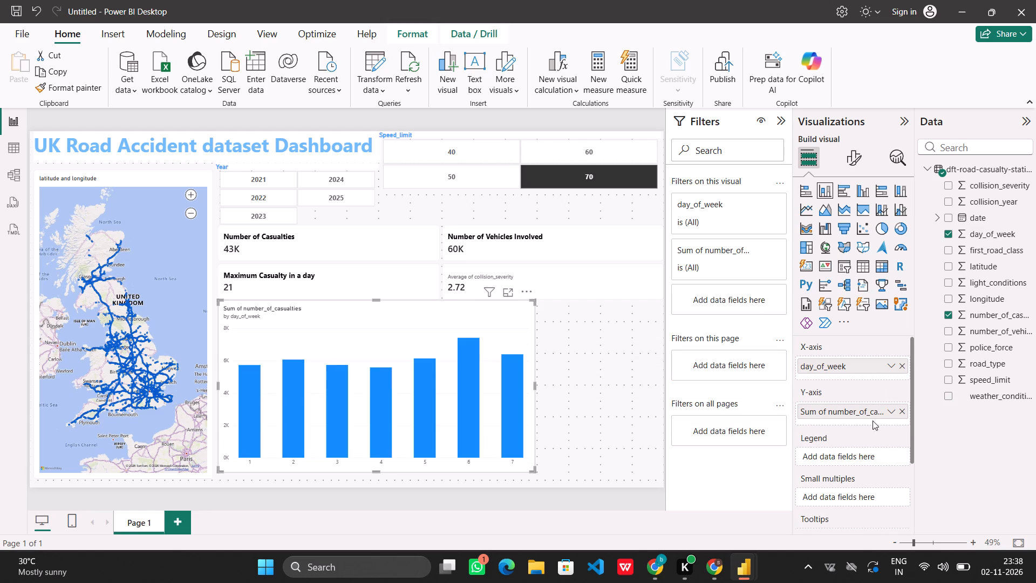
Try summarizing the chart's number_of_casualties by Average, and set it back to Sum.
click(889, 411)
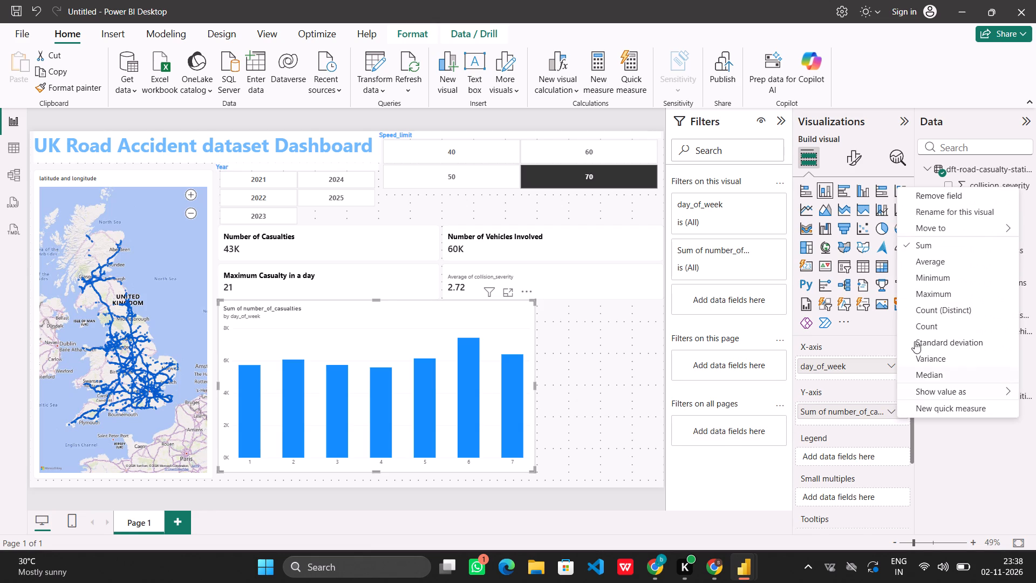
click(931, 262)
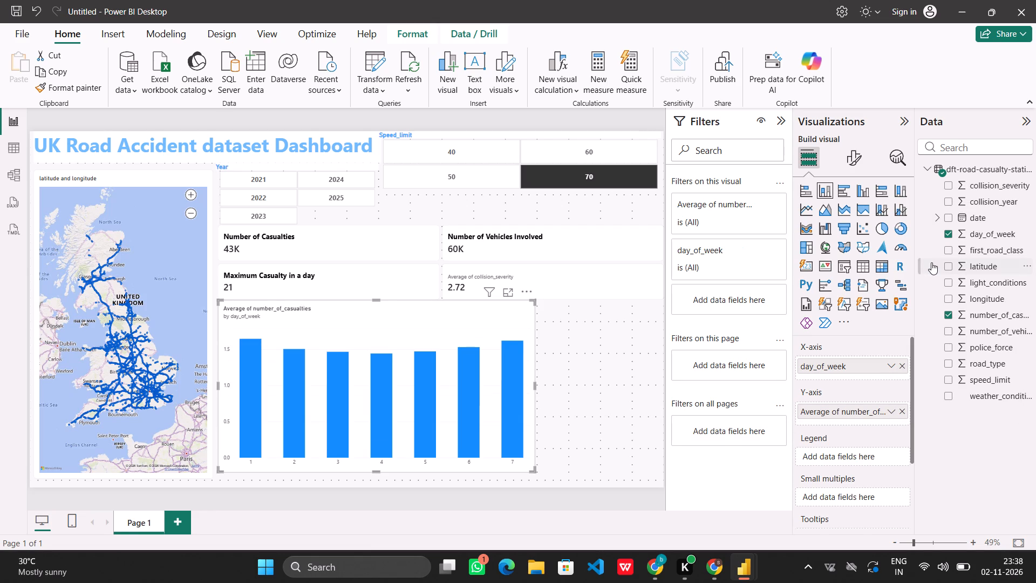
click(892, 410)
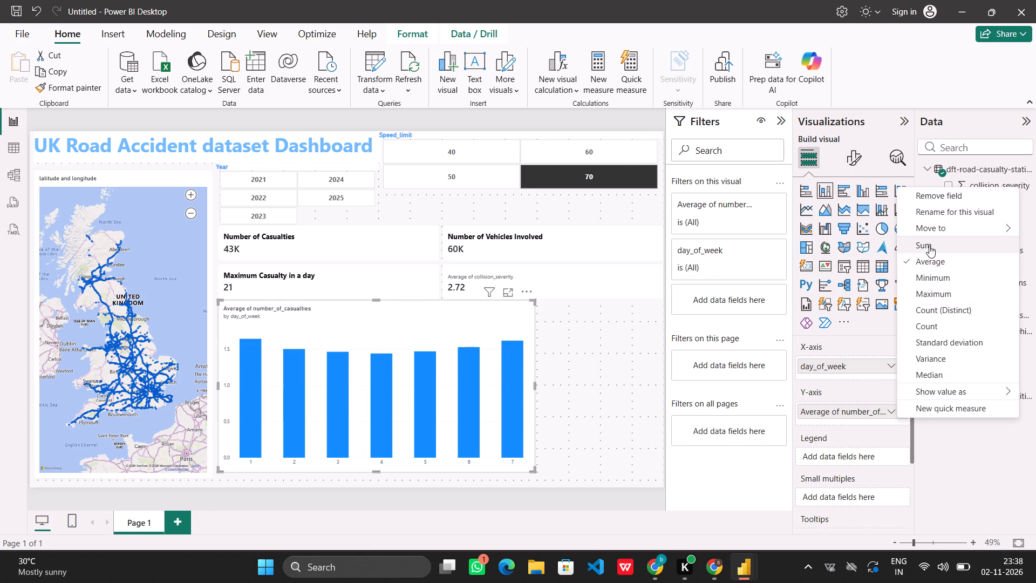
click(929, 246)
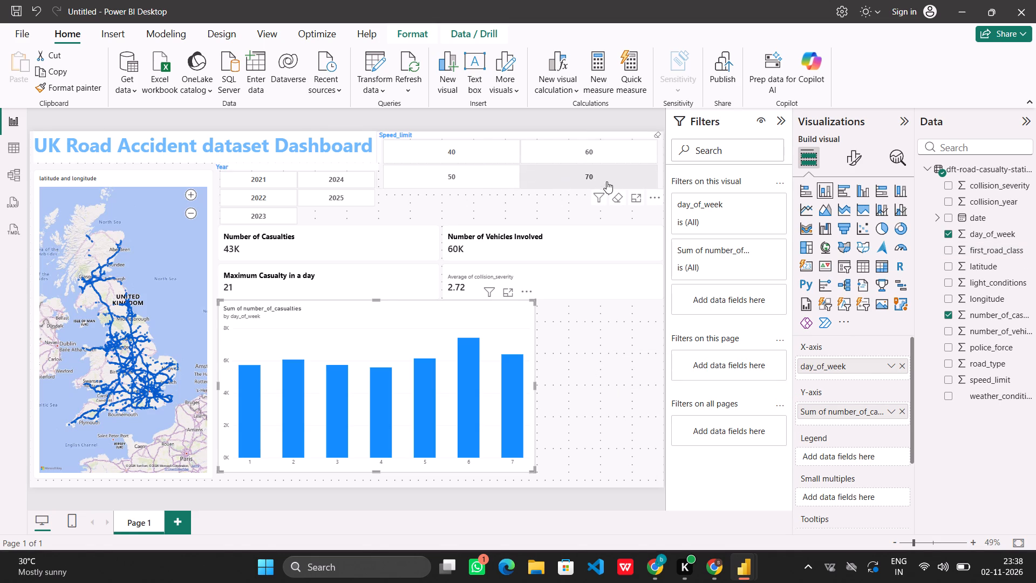
Clear the selection in the Speed_limit slicer.
click(618, 196)
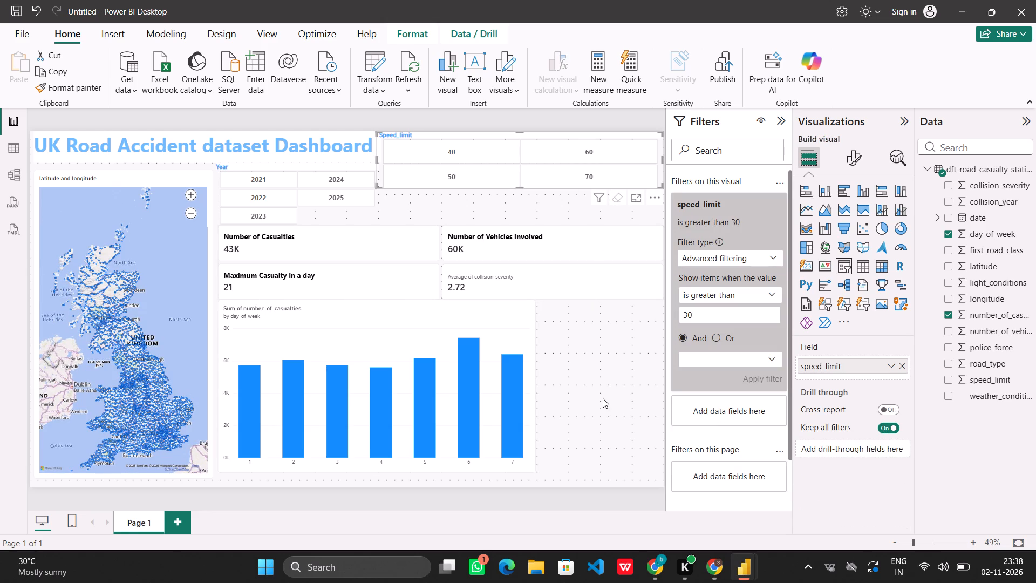
Replace the column chart's X-axis field with the date hierarchy and remove its Year and Quarter levels.
click(524, 334)
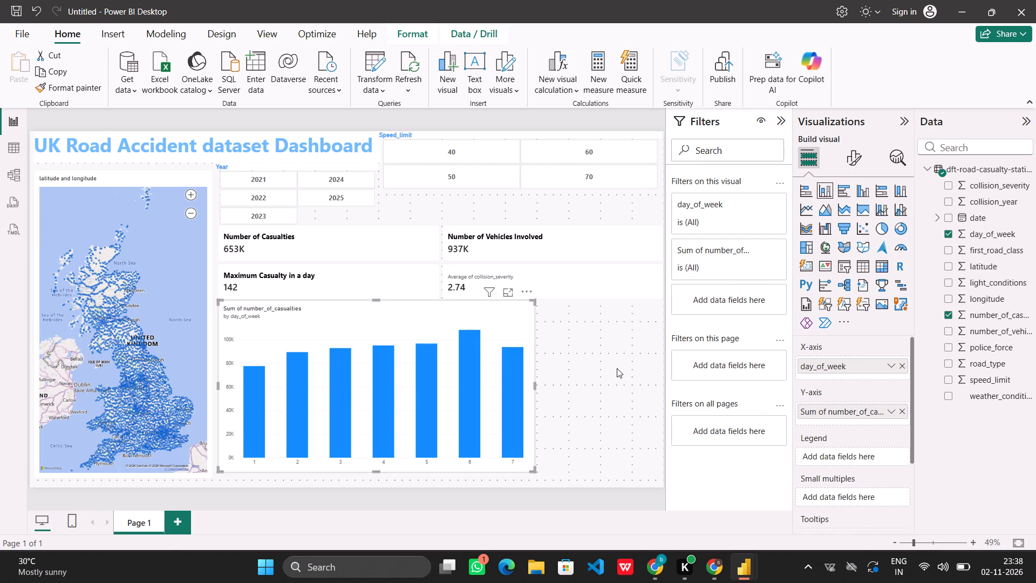
click(901, 365)
drag(971, 214, 851, 362)
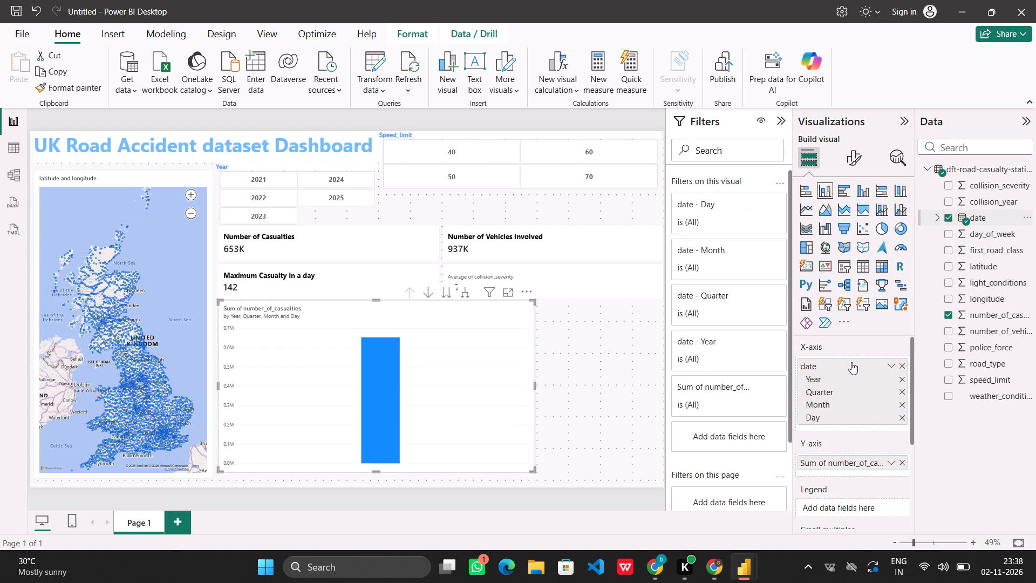
click(902, 378)
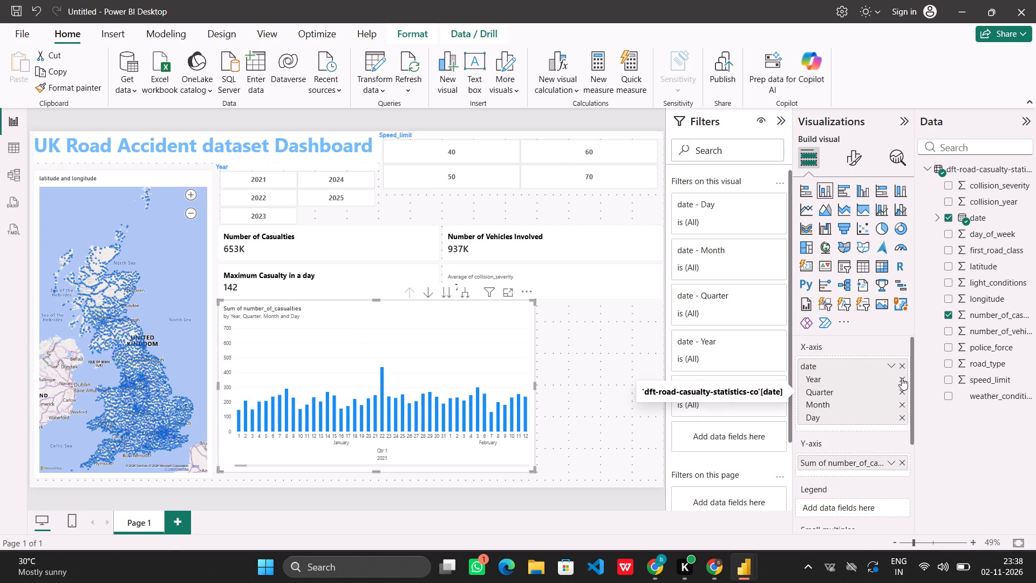
click(902, 378)
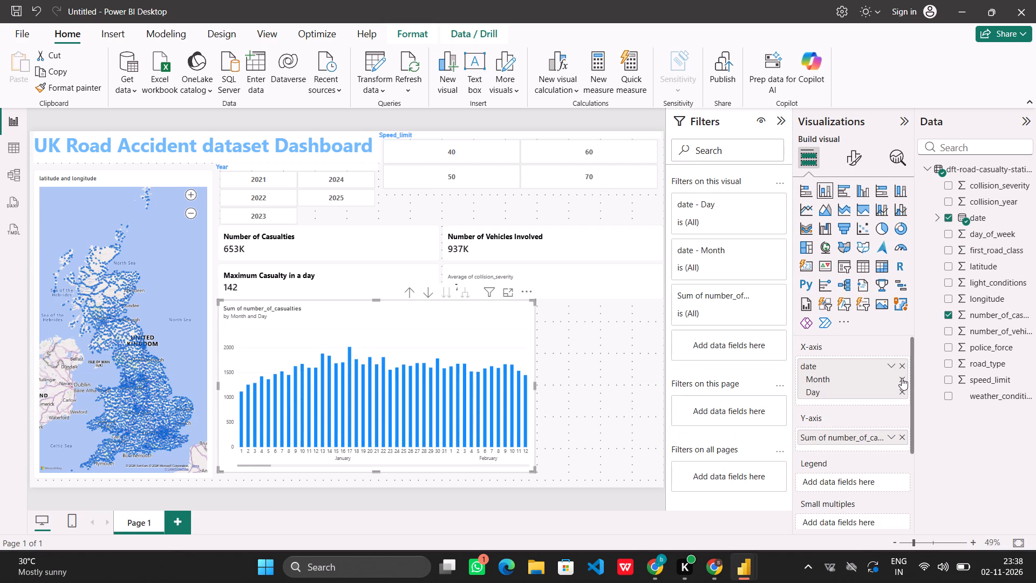
Remove the Month level and the whole date field from the column chart's X-axis.
click(902, 378)
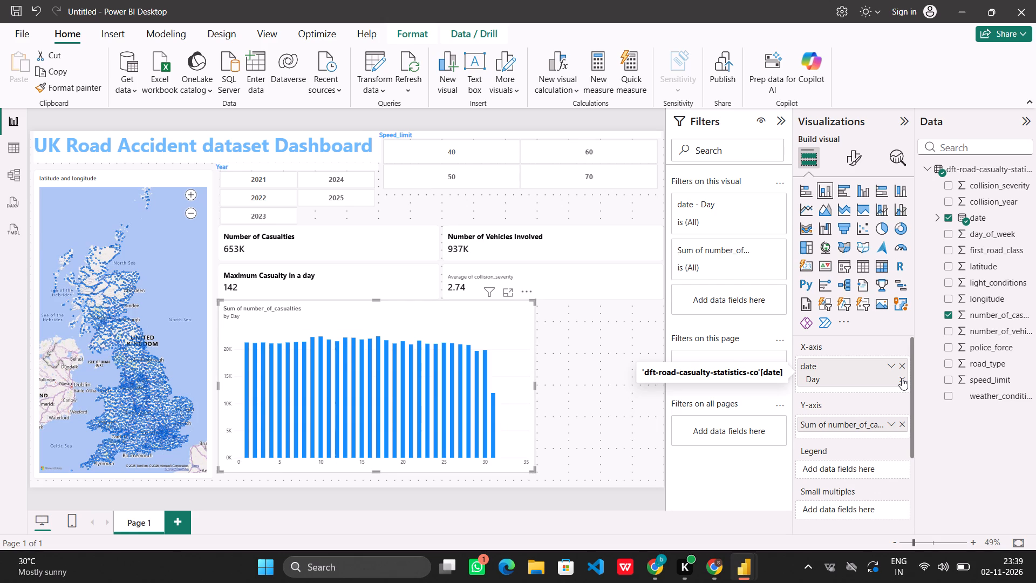
click(892, 362)
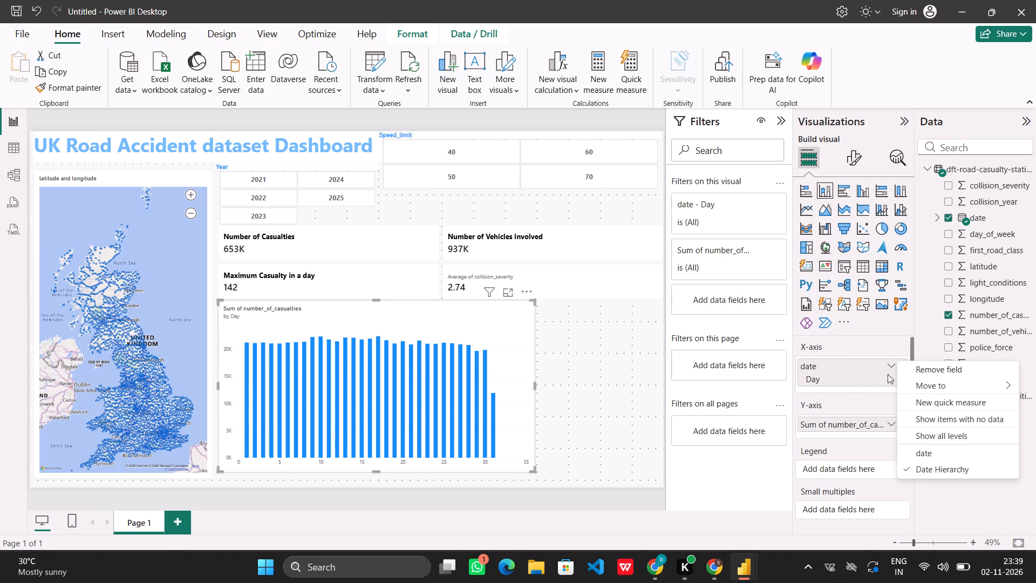
click(870, 370)
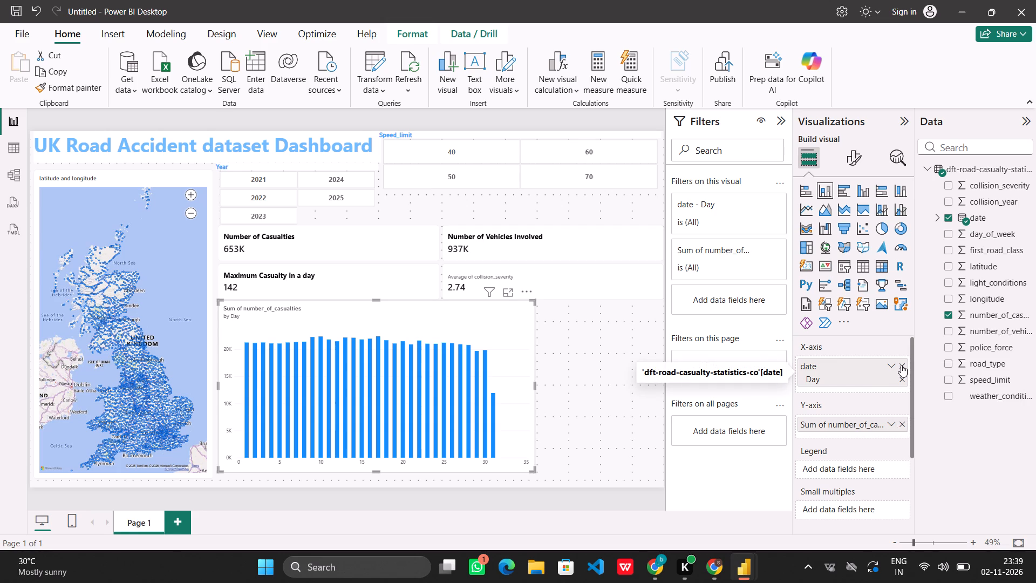
click(901, 365)
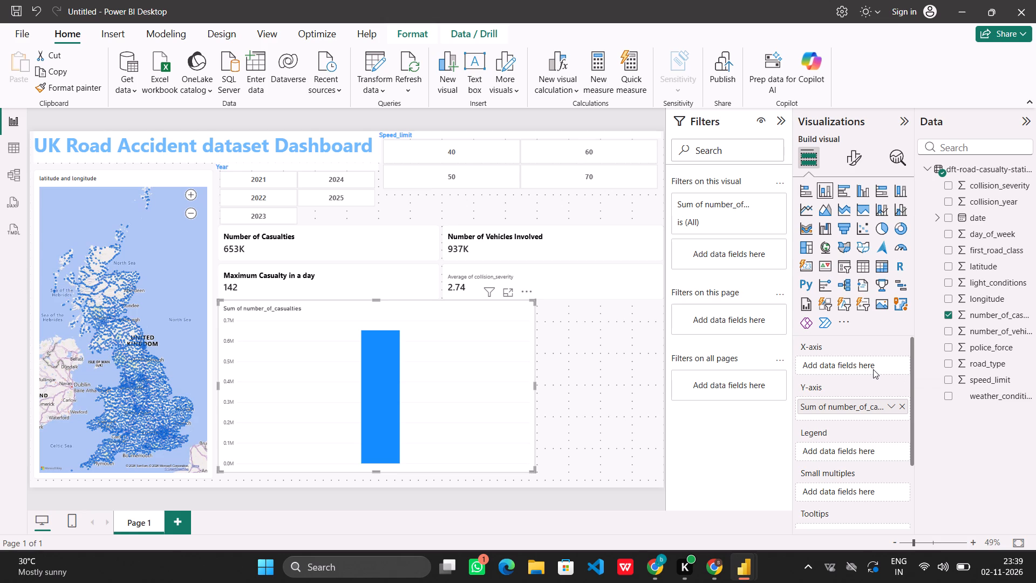
Switch to the Power Query Editor and select the date column.
click(748, 561)
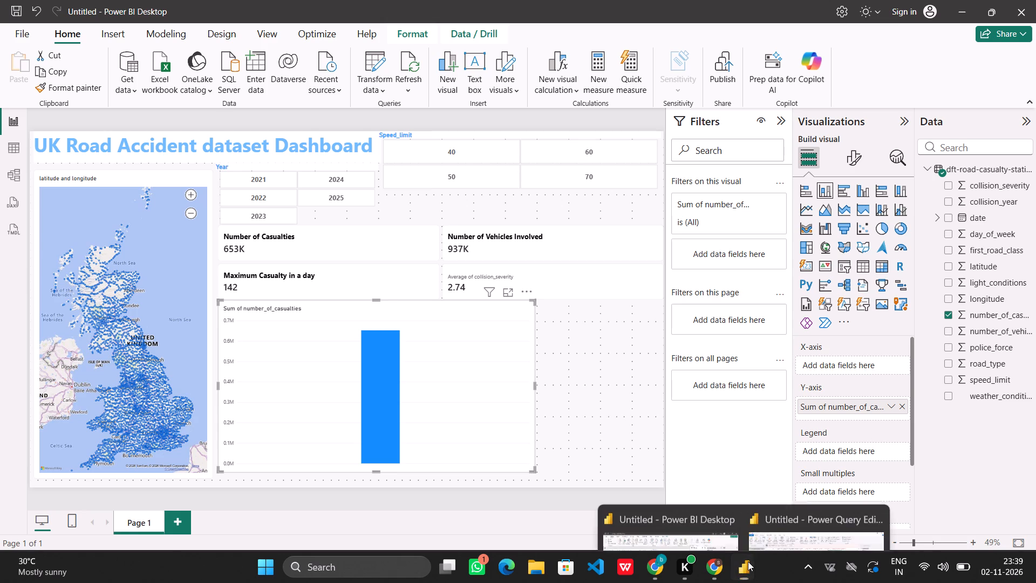
click(777, 516)
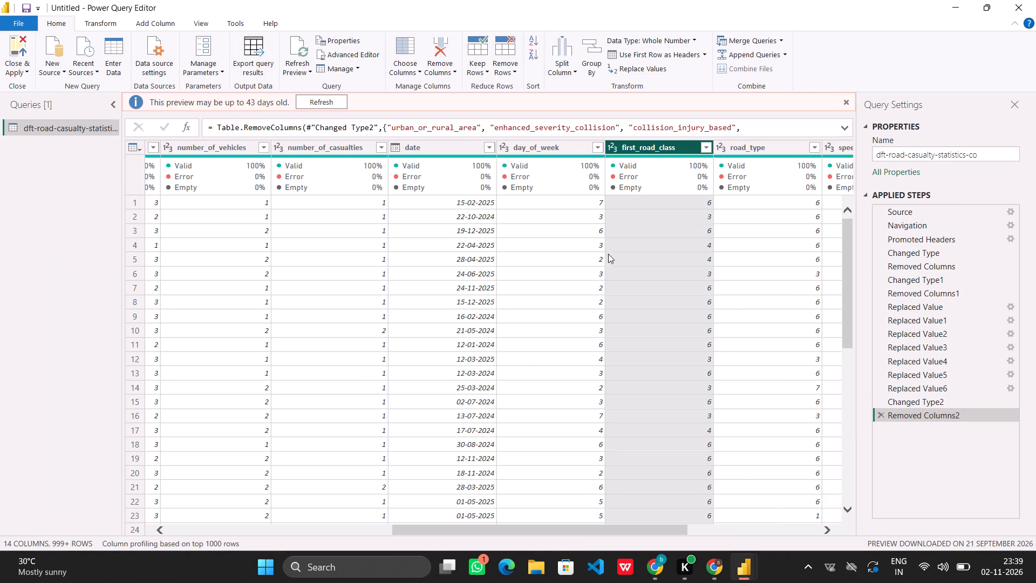
click(480, 143)
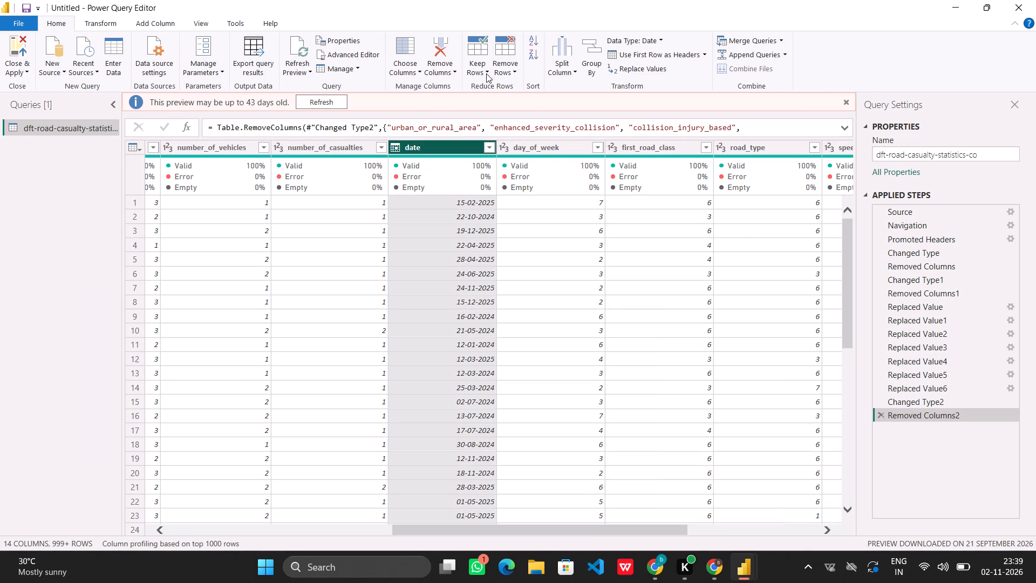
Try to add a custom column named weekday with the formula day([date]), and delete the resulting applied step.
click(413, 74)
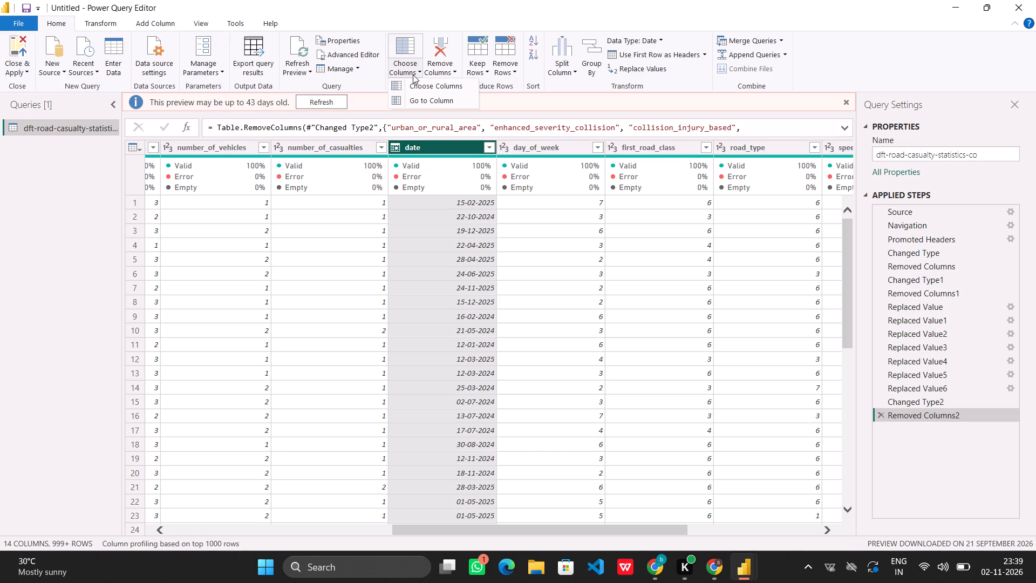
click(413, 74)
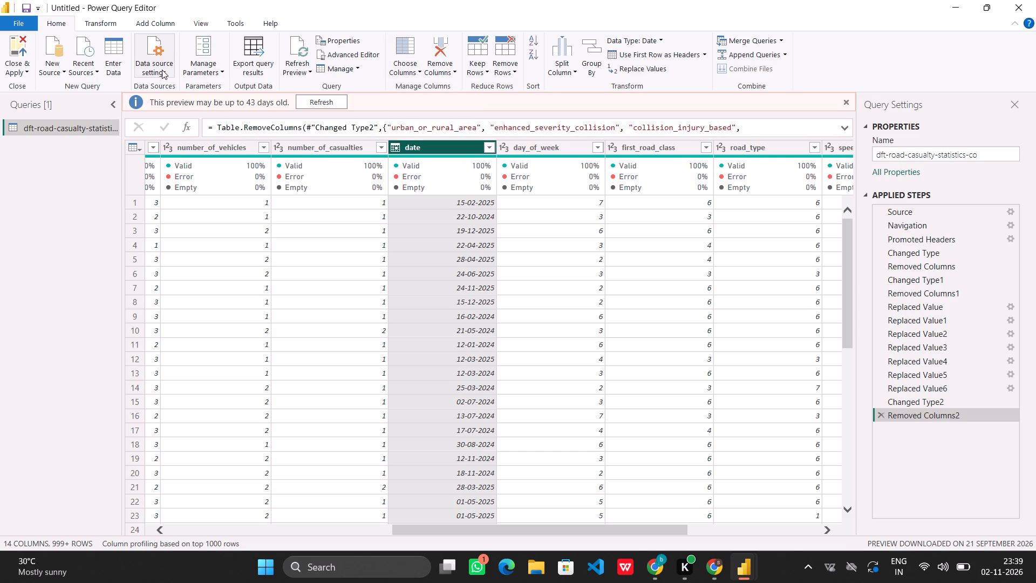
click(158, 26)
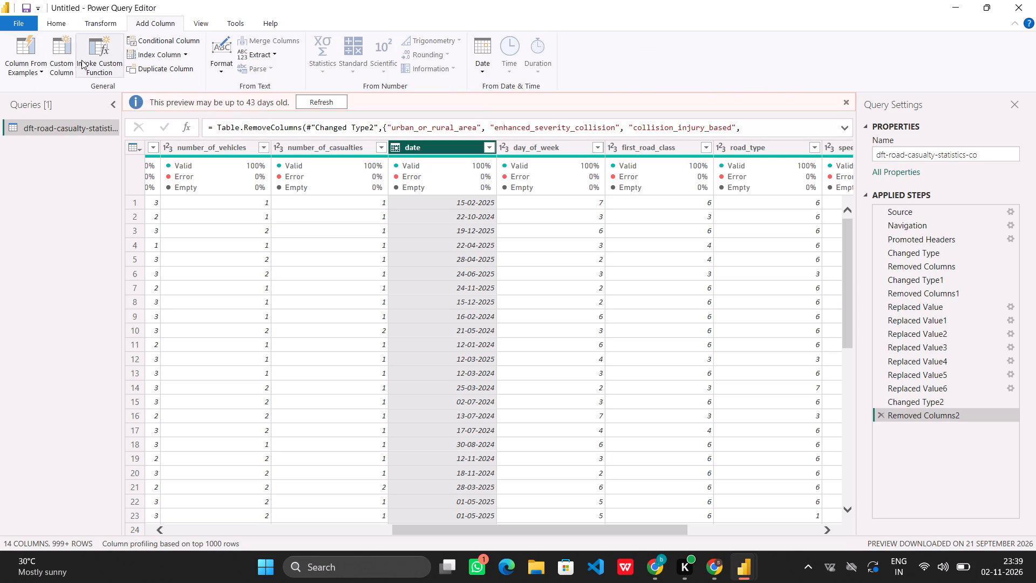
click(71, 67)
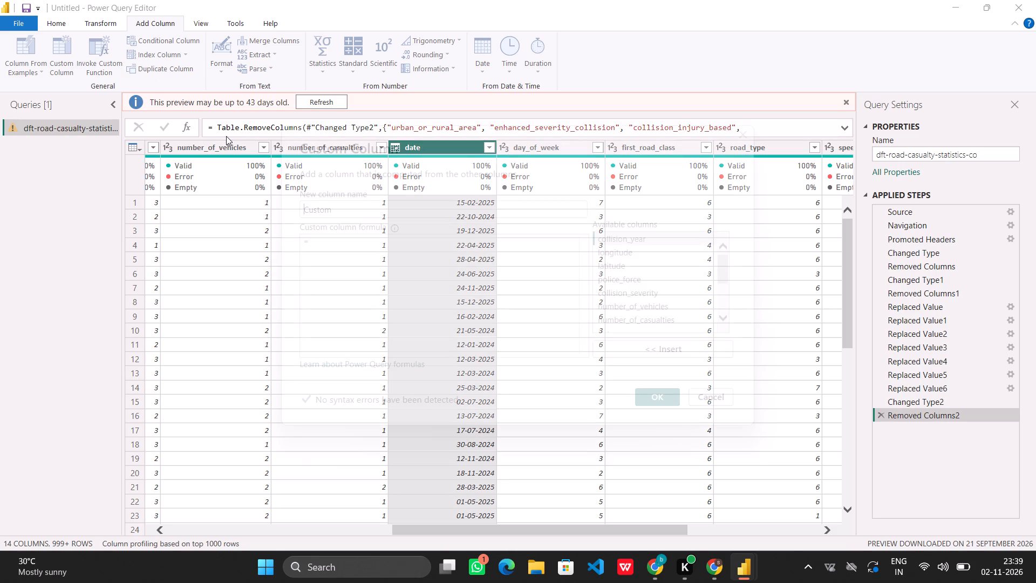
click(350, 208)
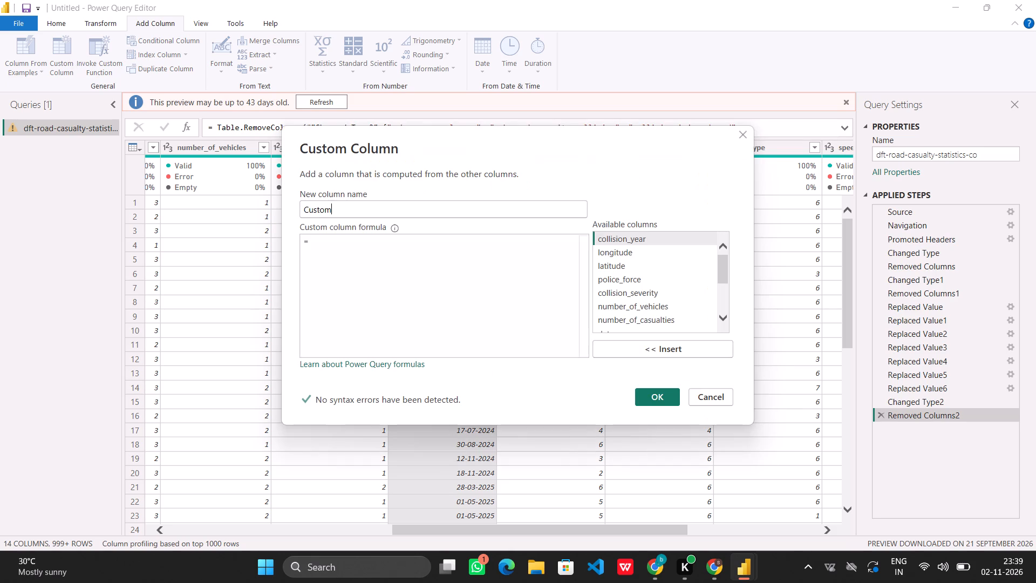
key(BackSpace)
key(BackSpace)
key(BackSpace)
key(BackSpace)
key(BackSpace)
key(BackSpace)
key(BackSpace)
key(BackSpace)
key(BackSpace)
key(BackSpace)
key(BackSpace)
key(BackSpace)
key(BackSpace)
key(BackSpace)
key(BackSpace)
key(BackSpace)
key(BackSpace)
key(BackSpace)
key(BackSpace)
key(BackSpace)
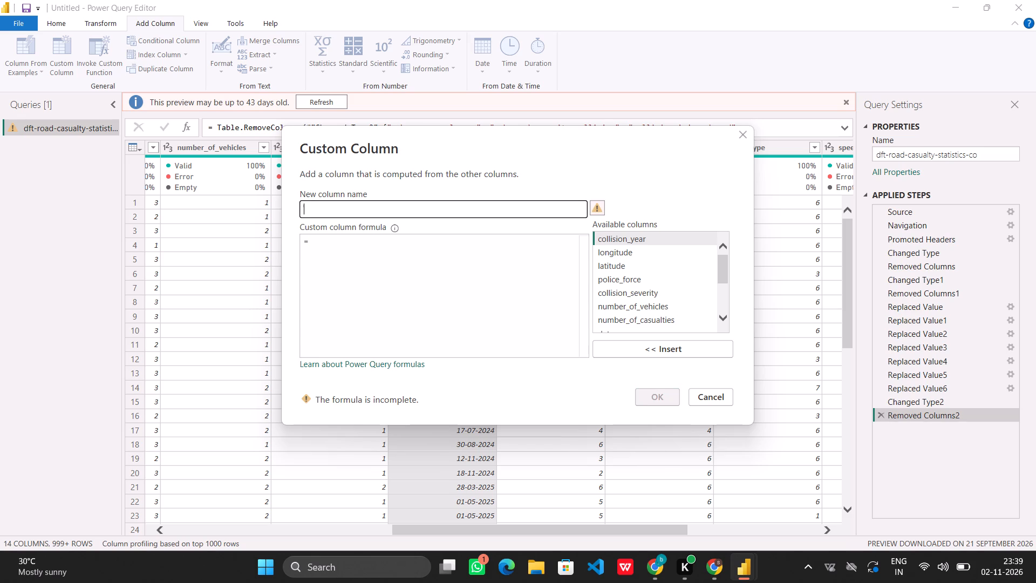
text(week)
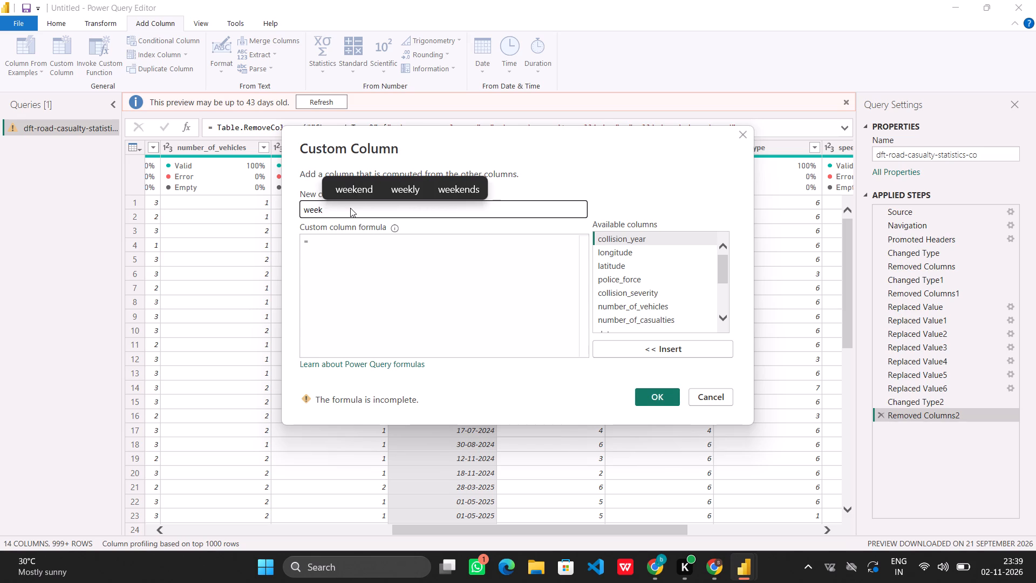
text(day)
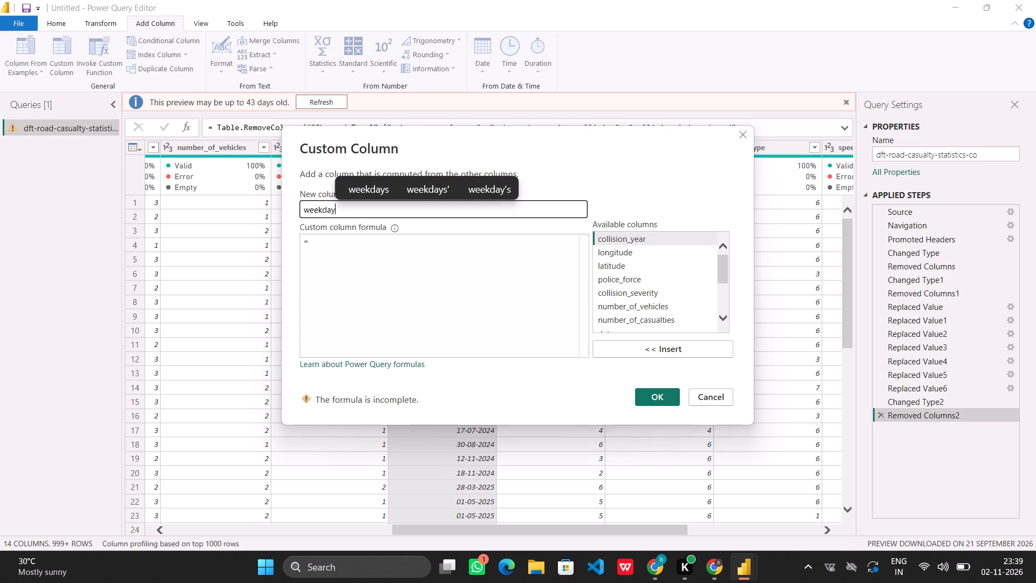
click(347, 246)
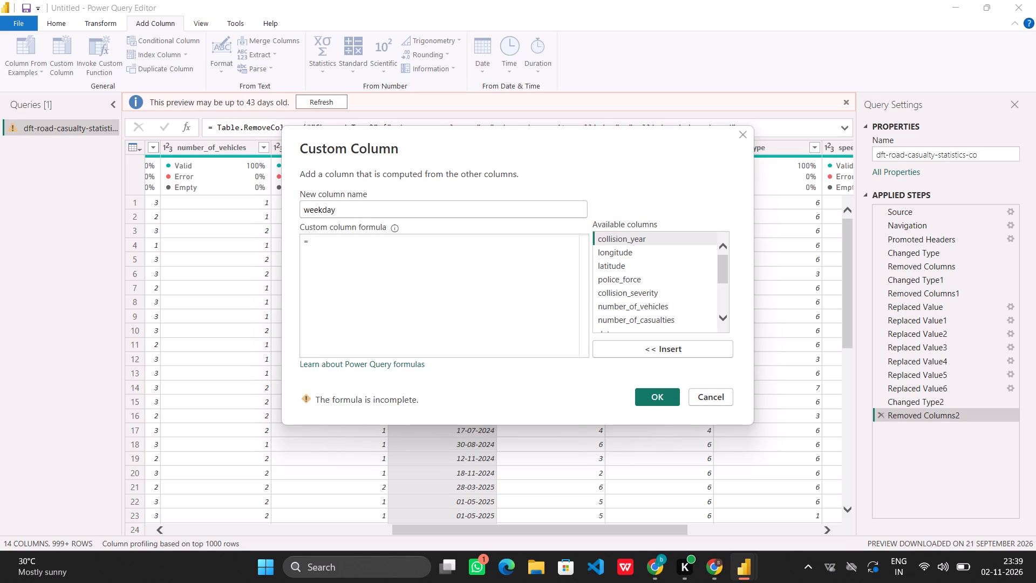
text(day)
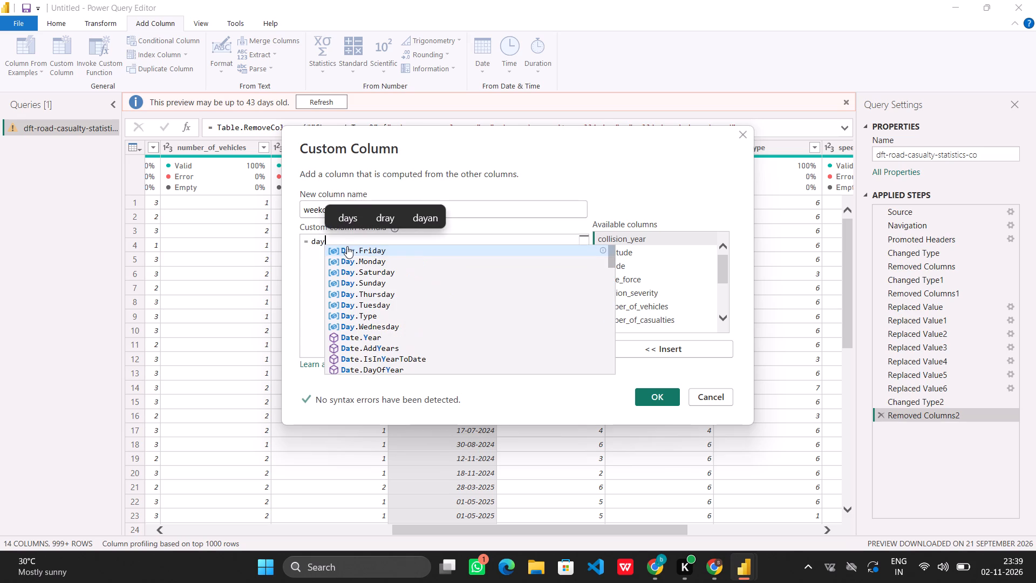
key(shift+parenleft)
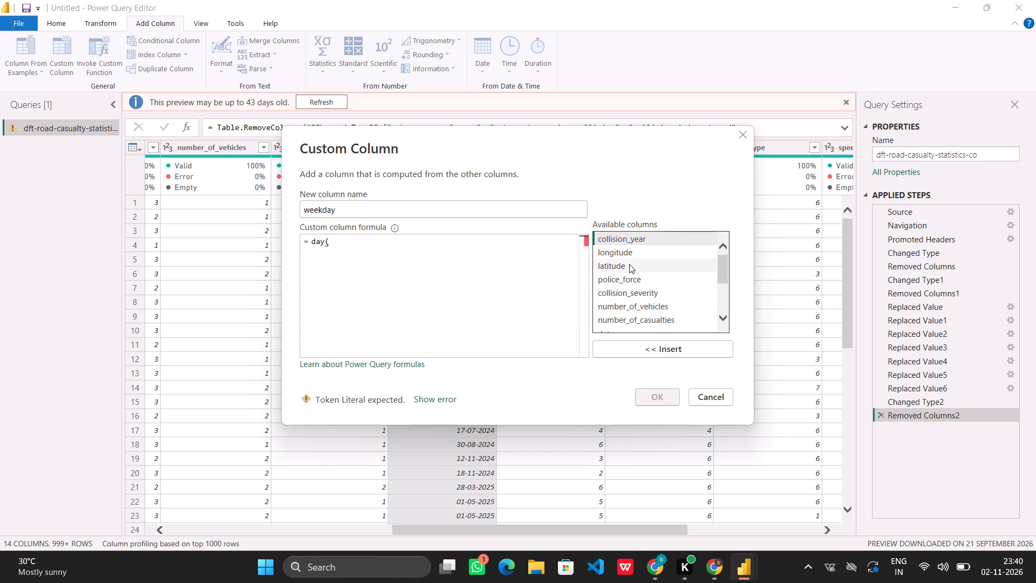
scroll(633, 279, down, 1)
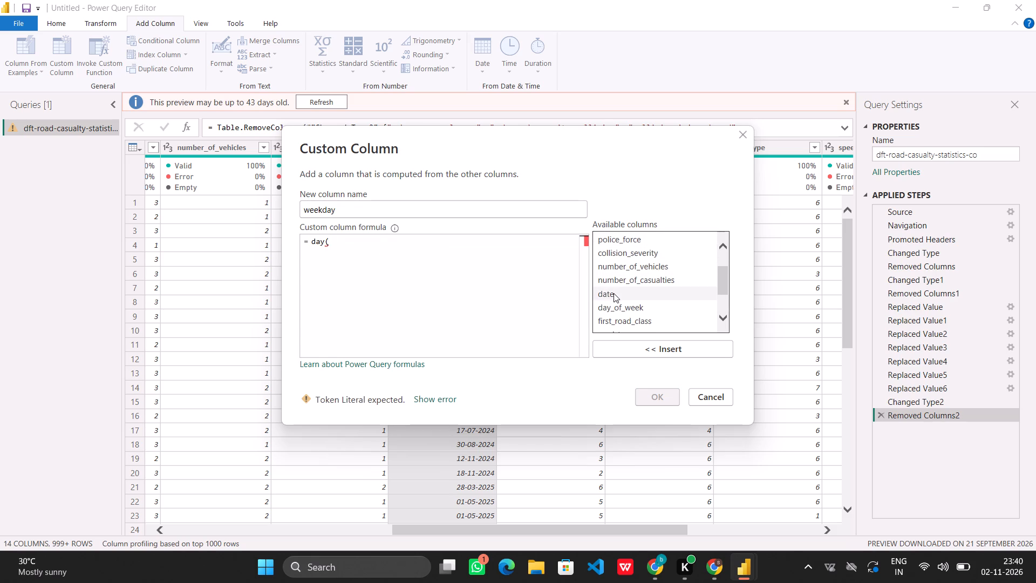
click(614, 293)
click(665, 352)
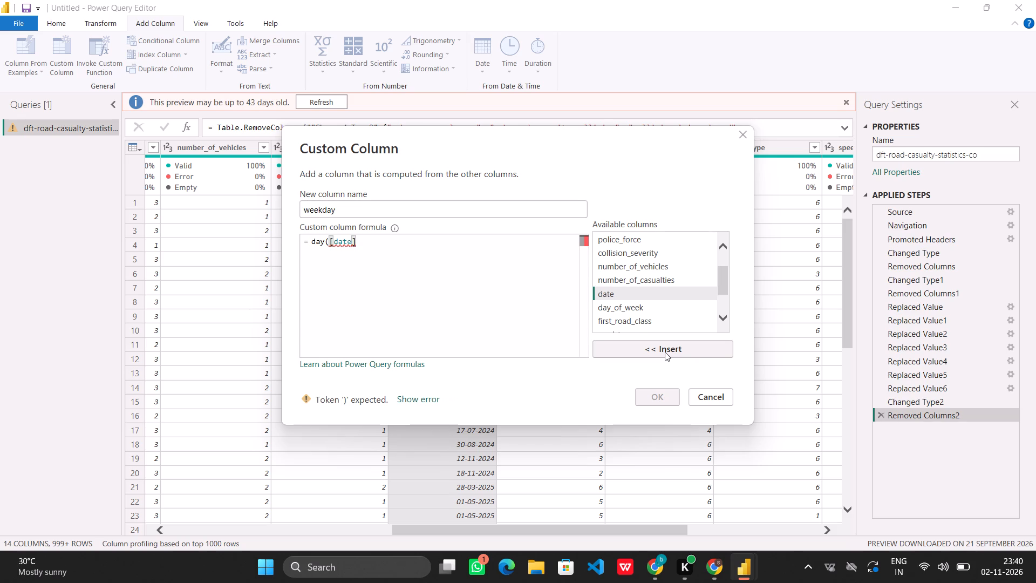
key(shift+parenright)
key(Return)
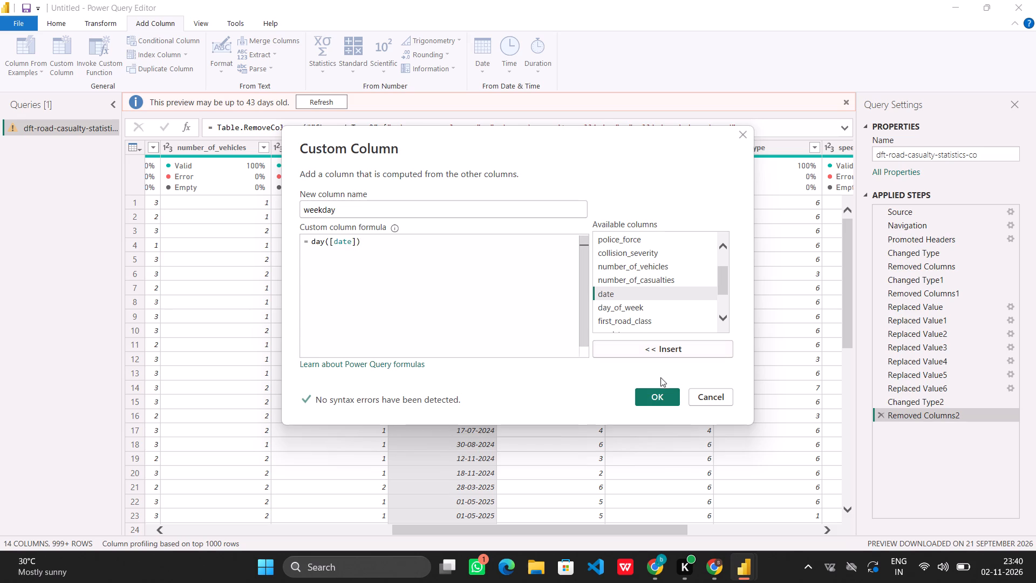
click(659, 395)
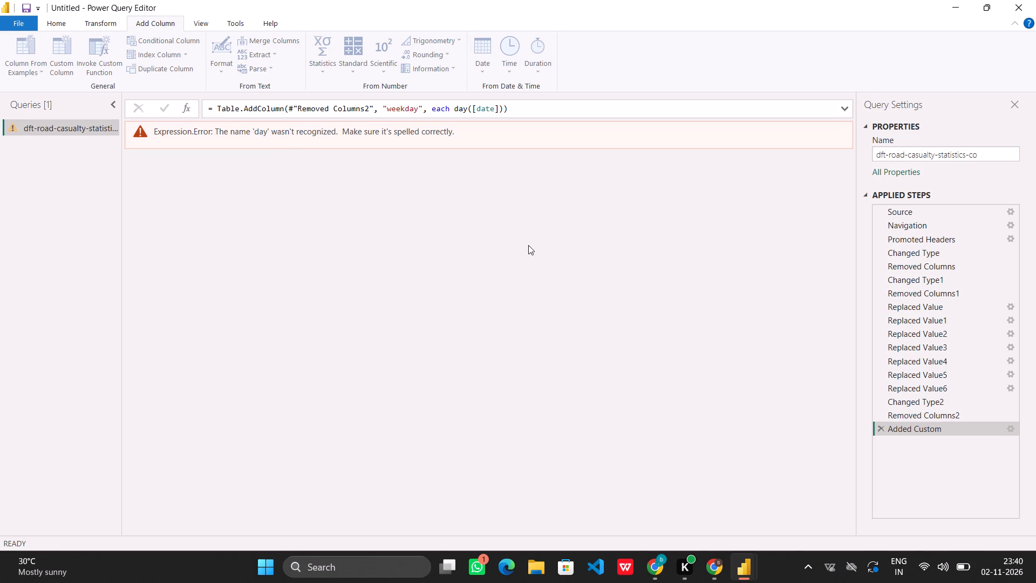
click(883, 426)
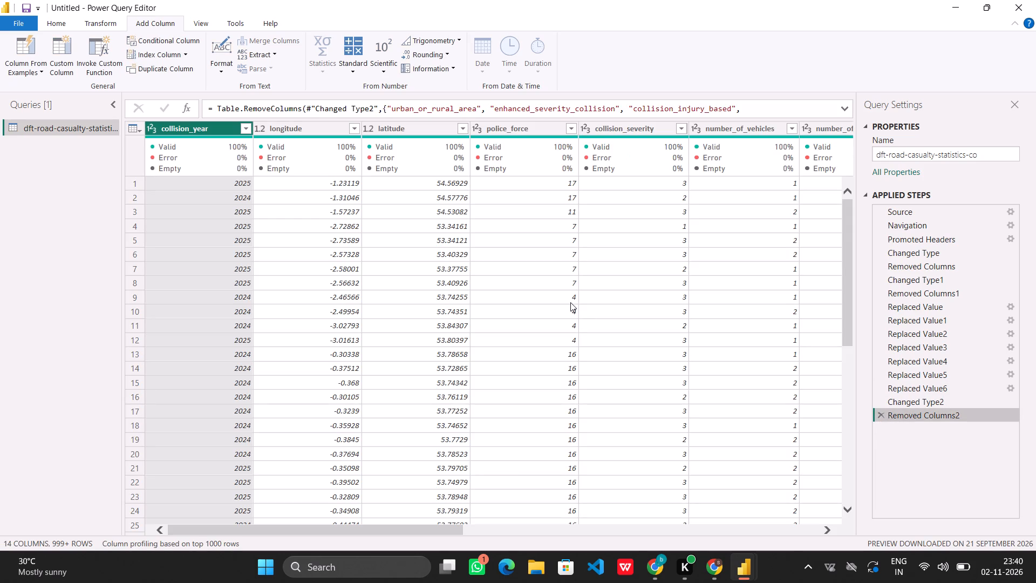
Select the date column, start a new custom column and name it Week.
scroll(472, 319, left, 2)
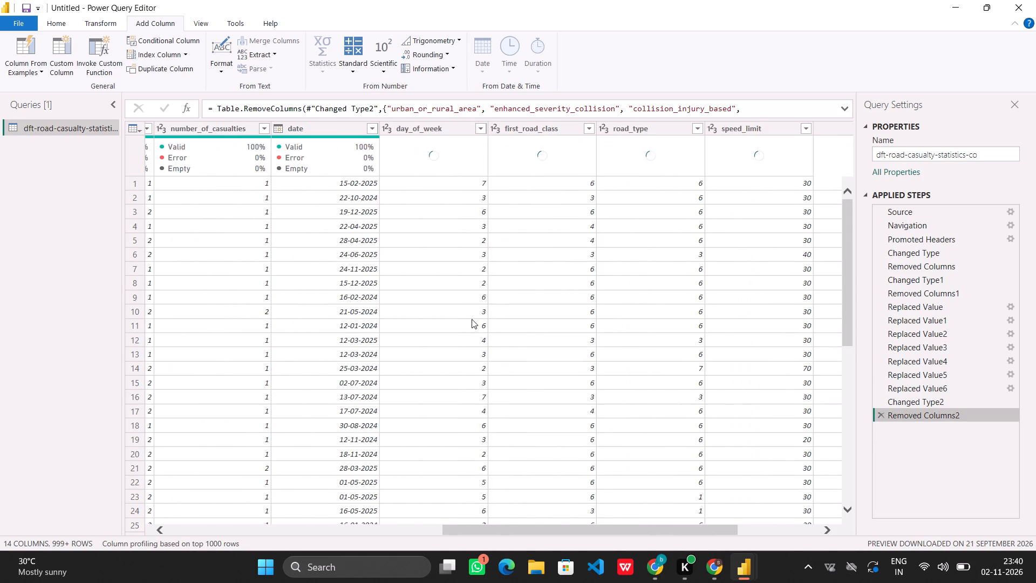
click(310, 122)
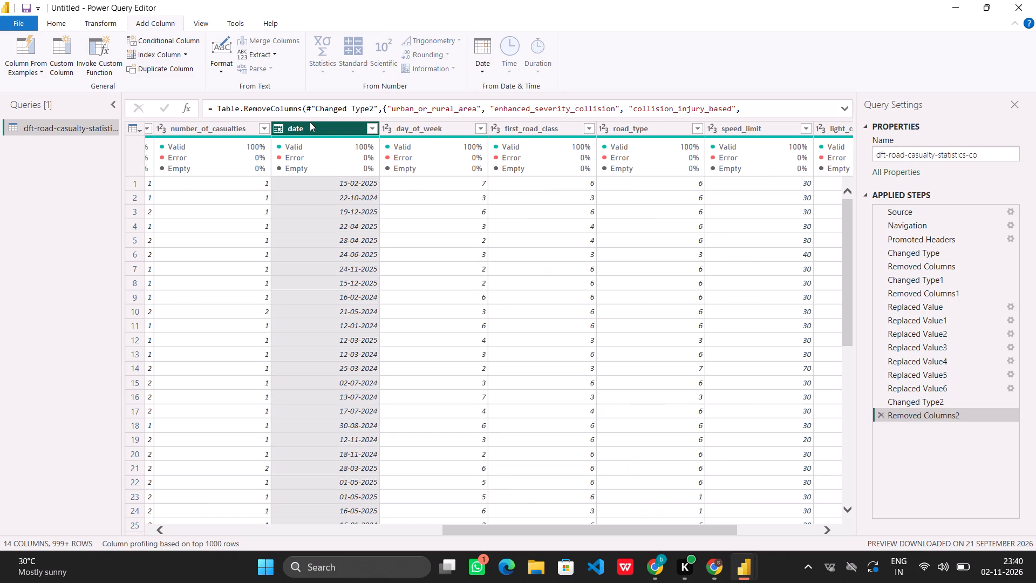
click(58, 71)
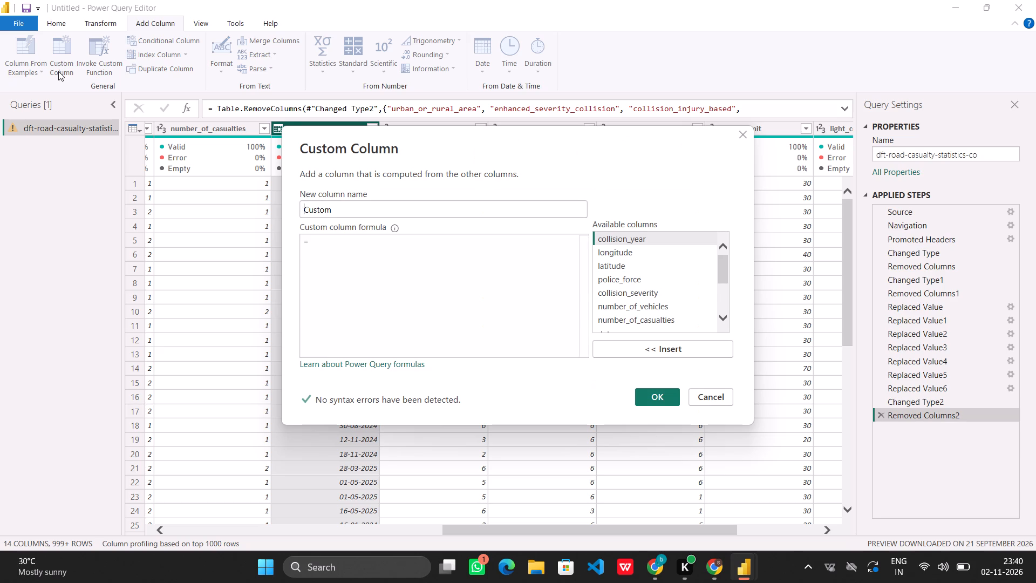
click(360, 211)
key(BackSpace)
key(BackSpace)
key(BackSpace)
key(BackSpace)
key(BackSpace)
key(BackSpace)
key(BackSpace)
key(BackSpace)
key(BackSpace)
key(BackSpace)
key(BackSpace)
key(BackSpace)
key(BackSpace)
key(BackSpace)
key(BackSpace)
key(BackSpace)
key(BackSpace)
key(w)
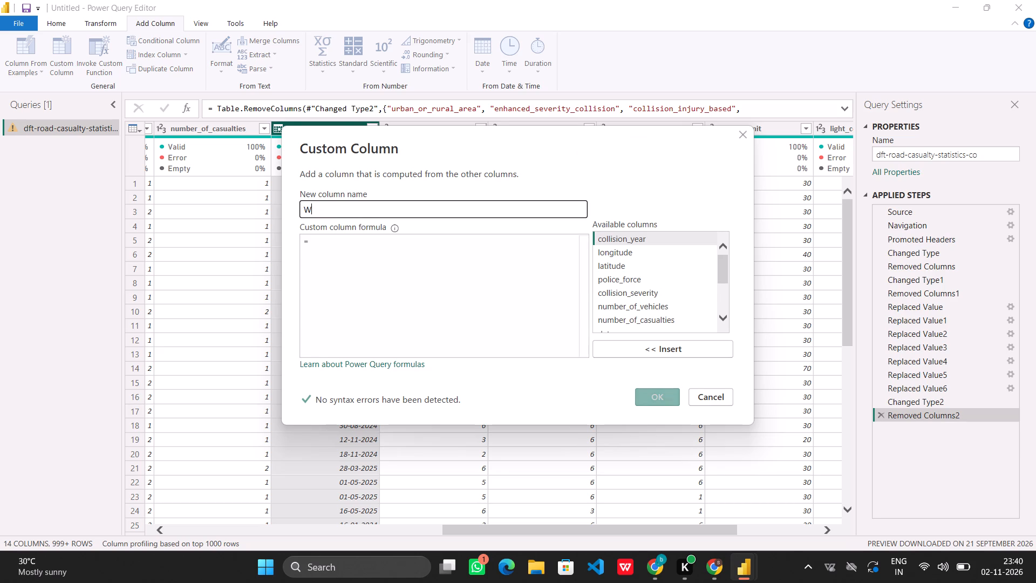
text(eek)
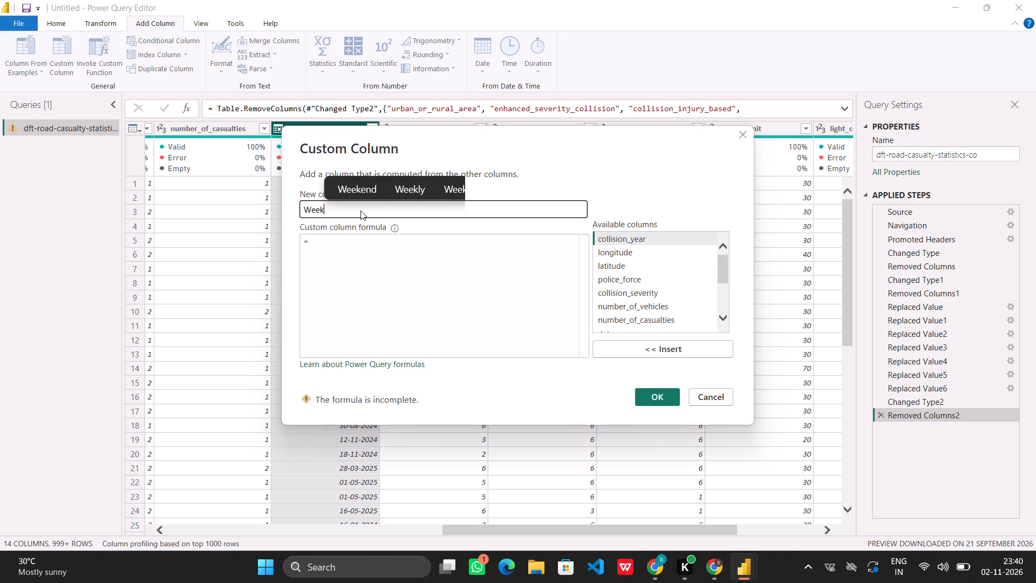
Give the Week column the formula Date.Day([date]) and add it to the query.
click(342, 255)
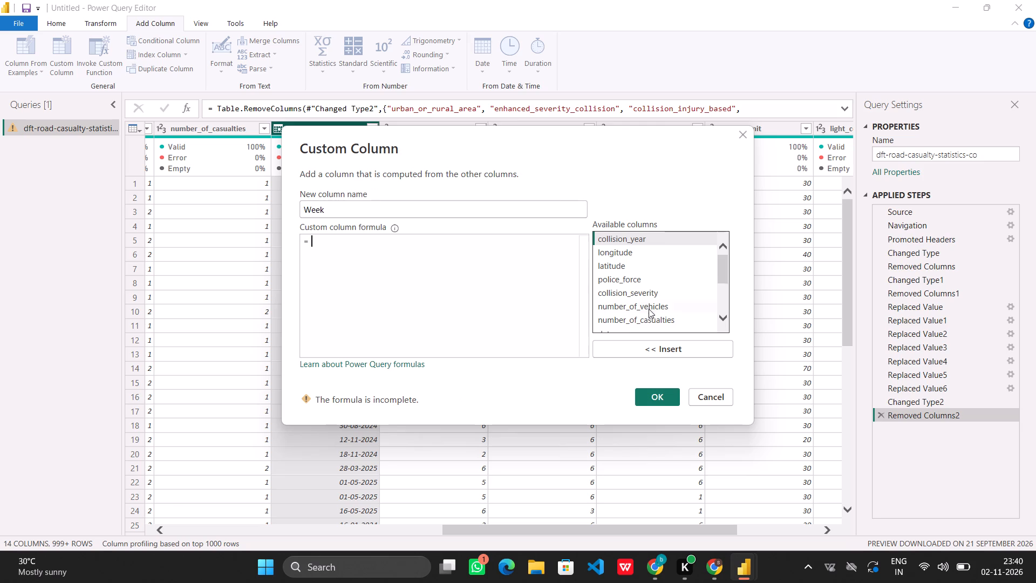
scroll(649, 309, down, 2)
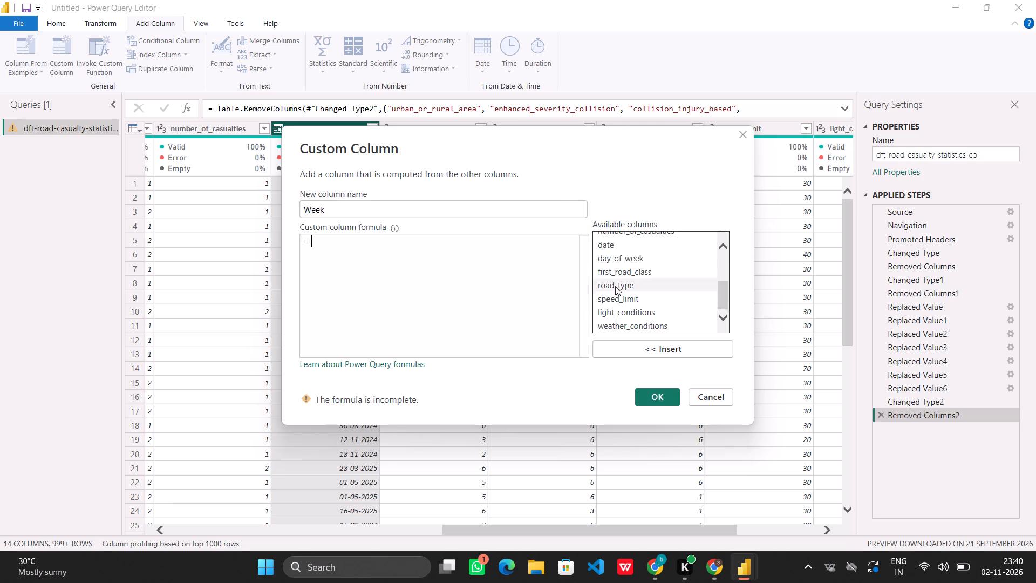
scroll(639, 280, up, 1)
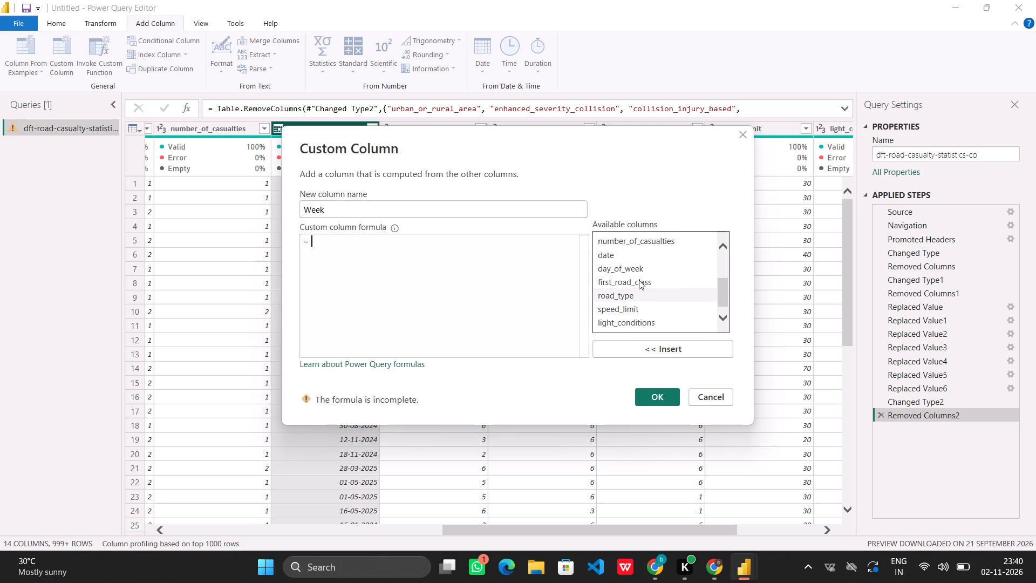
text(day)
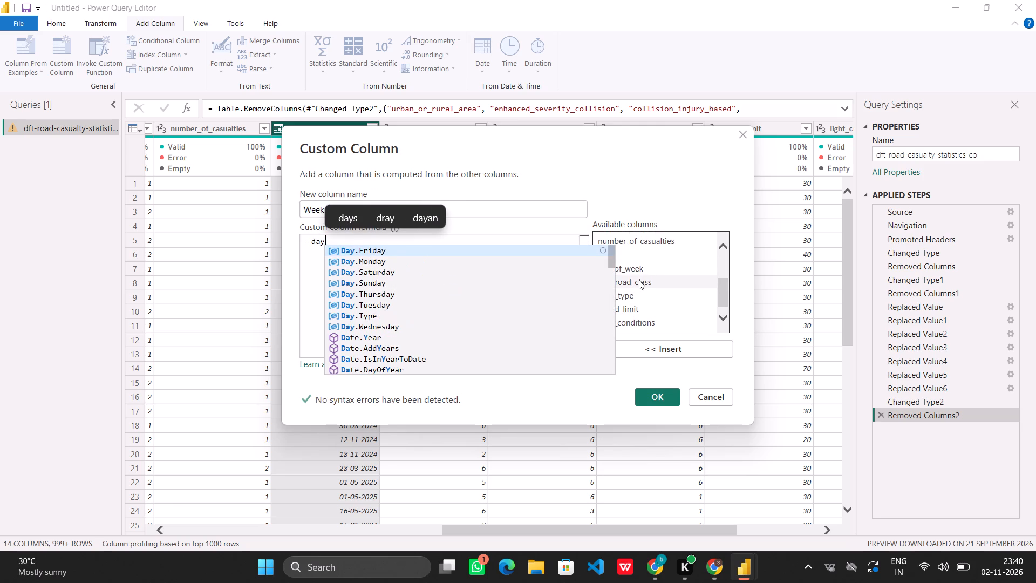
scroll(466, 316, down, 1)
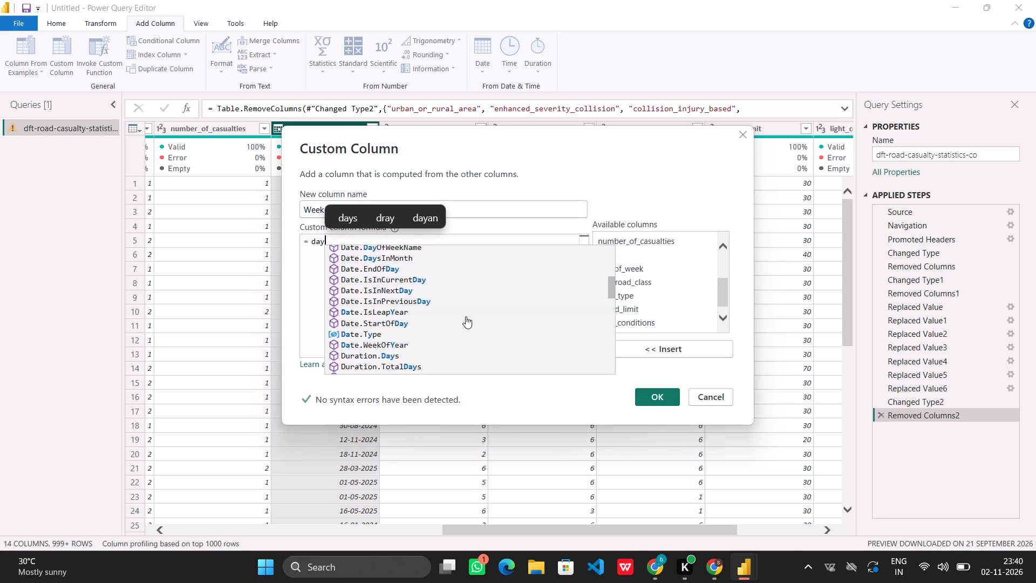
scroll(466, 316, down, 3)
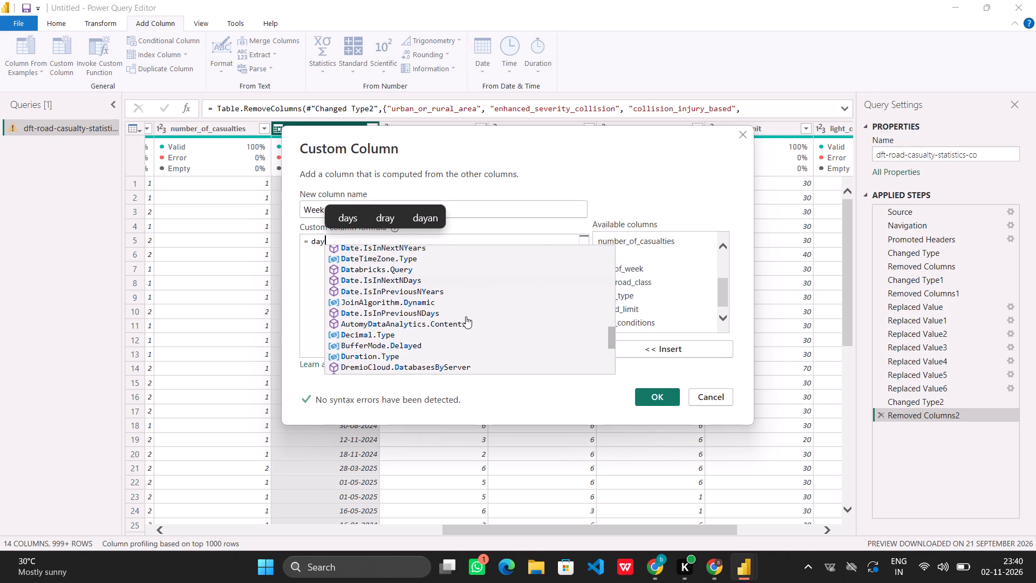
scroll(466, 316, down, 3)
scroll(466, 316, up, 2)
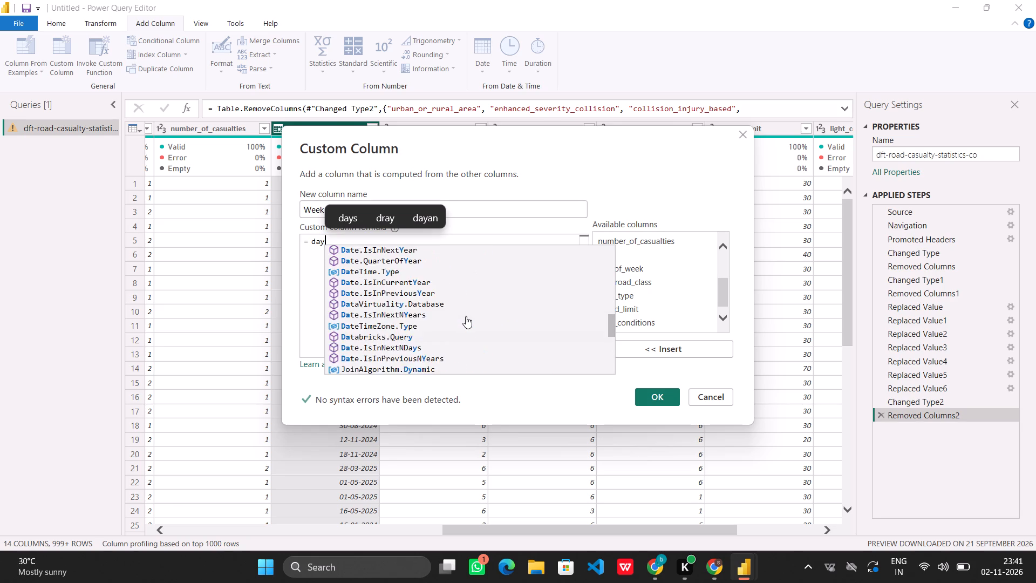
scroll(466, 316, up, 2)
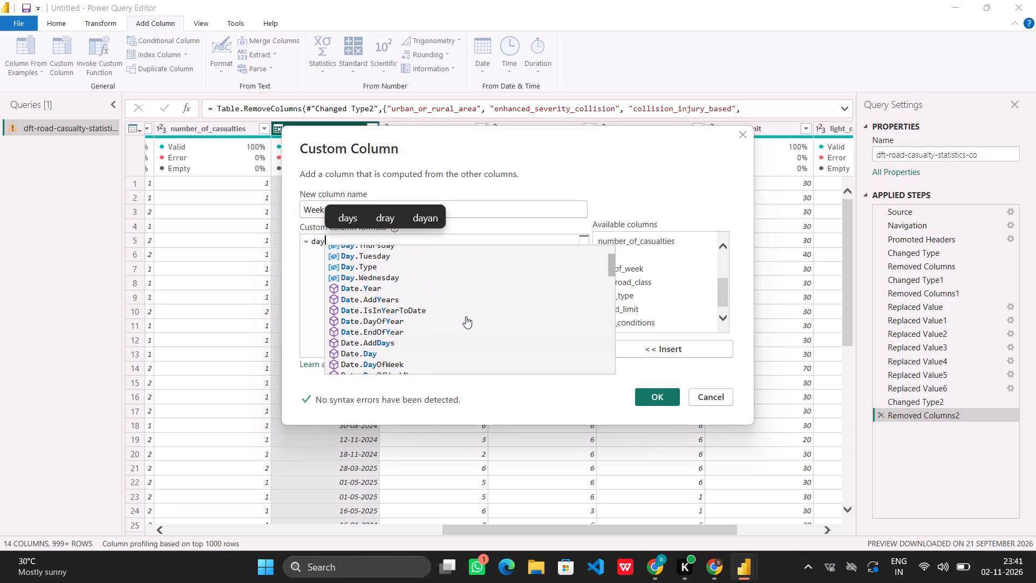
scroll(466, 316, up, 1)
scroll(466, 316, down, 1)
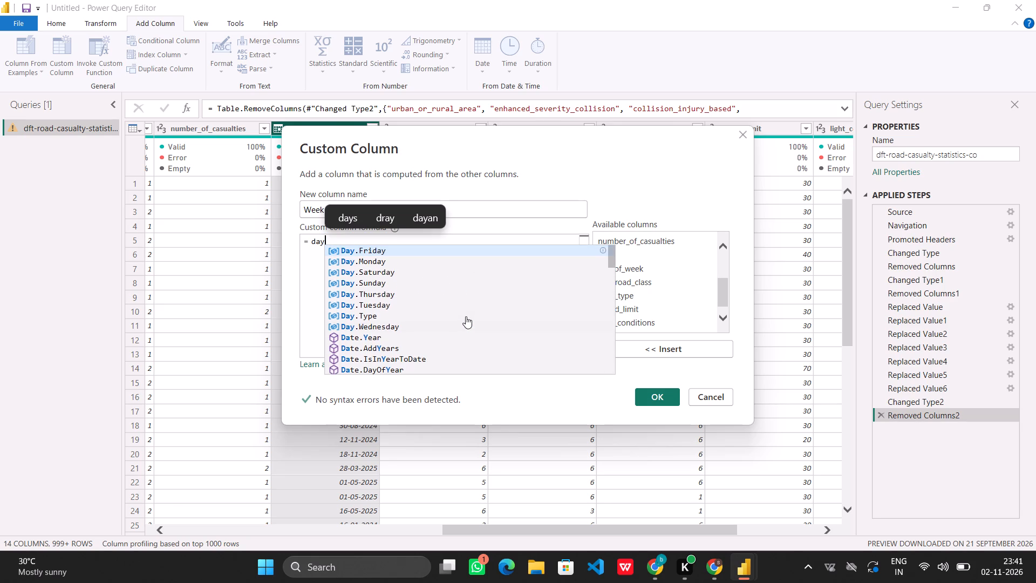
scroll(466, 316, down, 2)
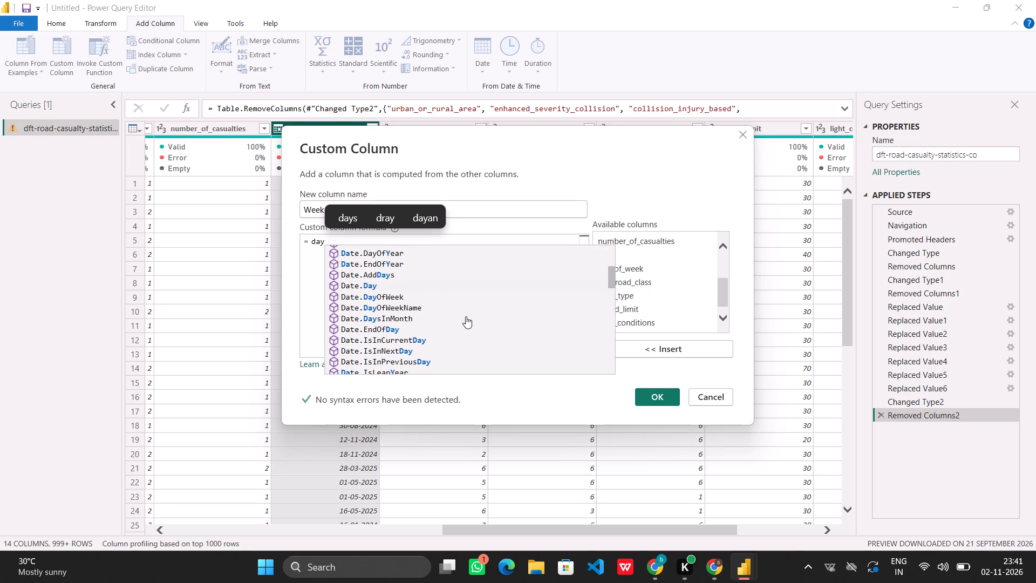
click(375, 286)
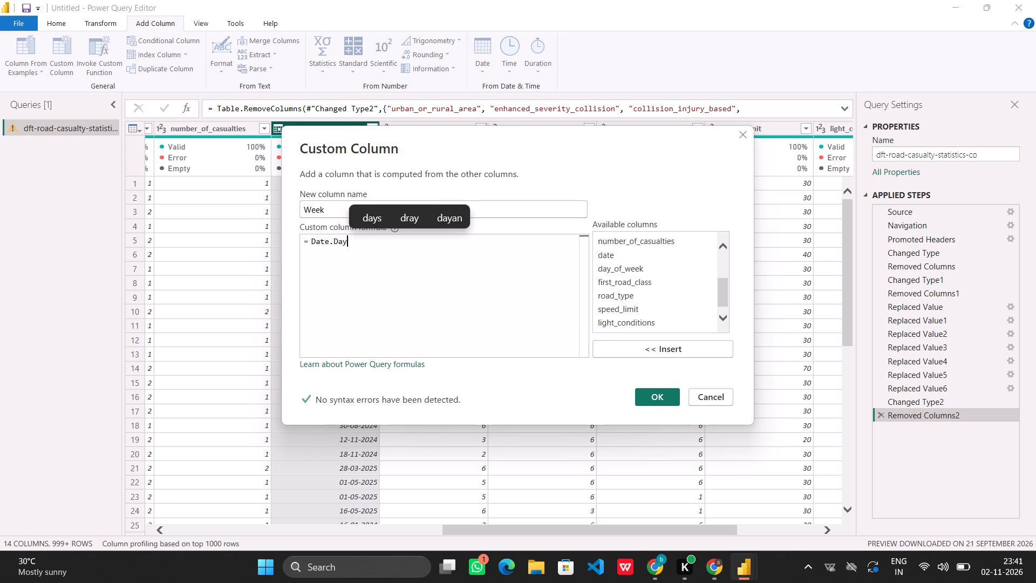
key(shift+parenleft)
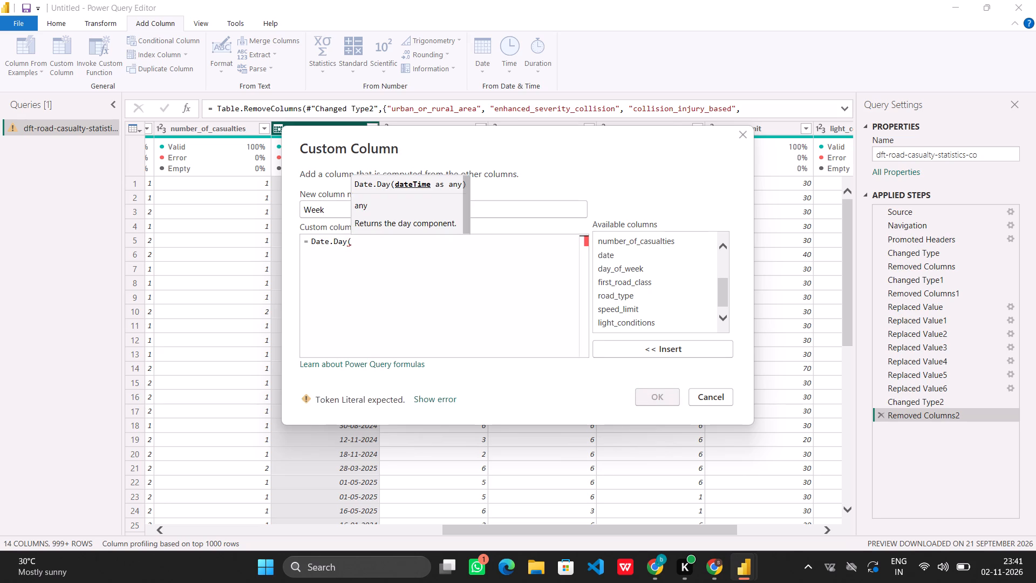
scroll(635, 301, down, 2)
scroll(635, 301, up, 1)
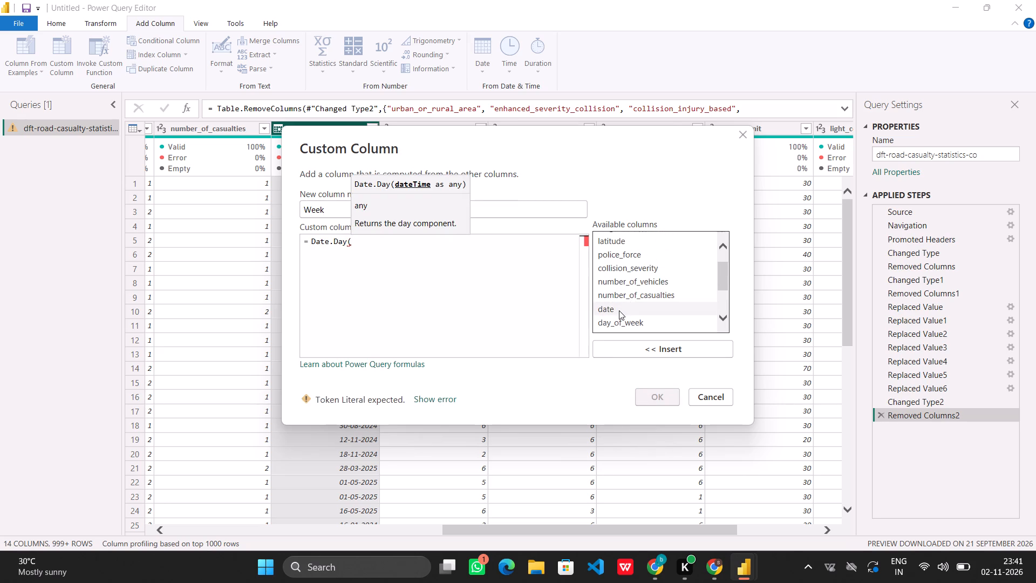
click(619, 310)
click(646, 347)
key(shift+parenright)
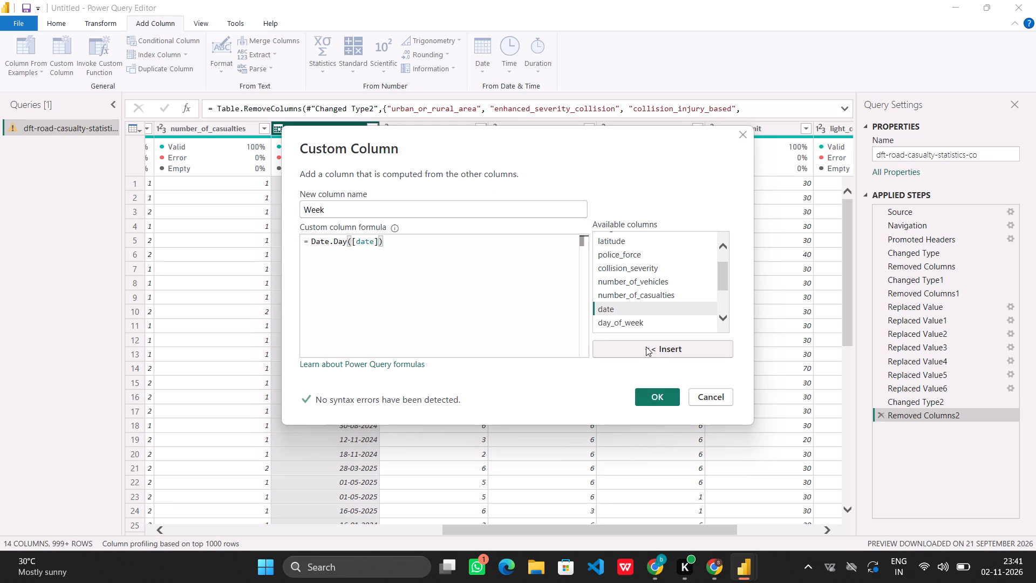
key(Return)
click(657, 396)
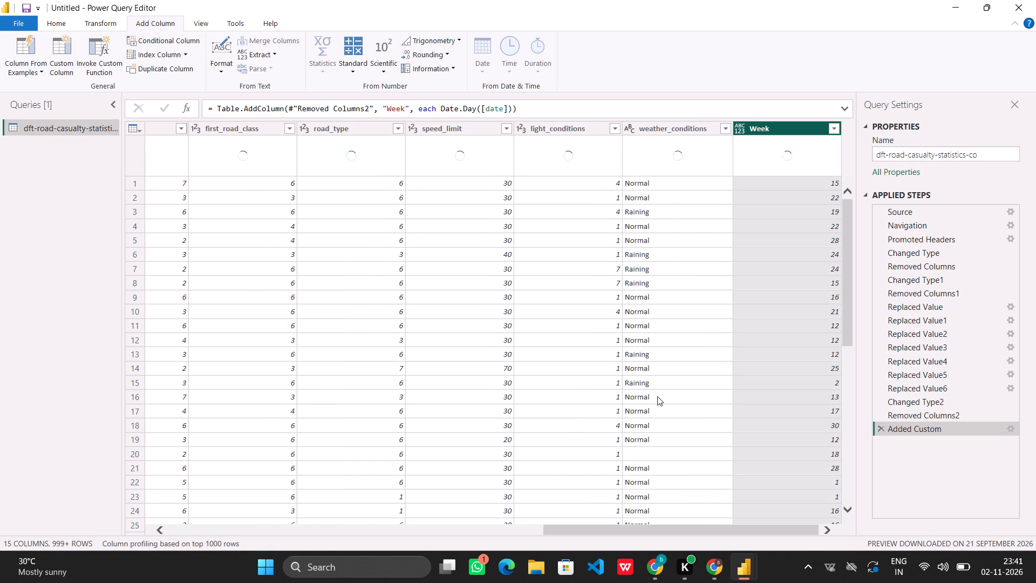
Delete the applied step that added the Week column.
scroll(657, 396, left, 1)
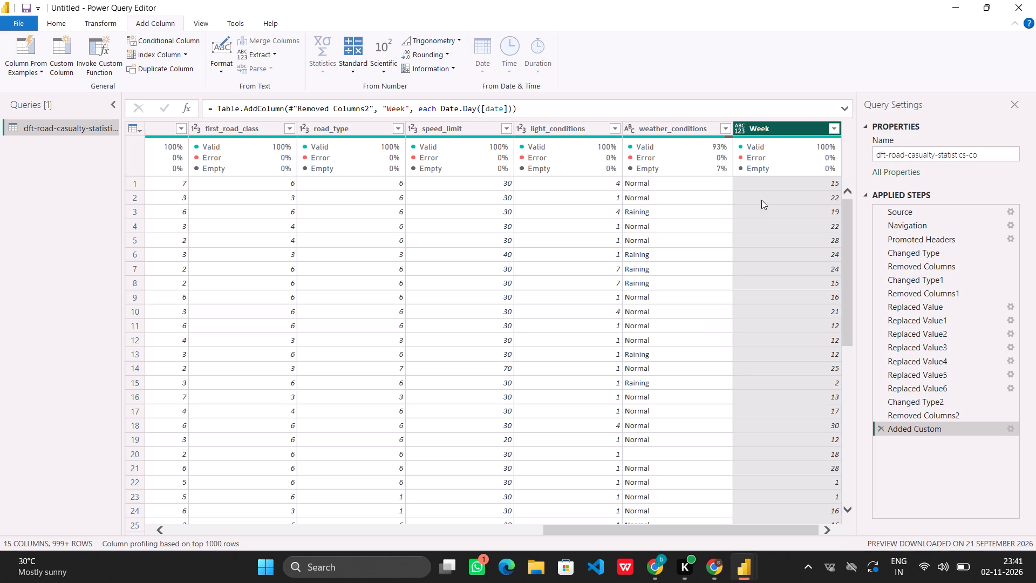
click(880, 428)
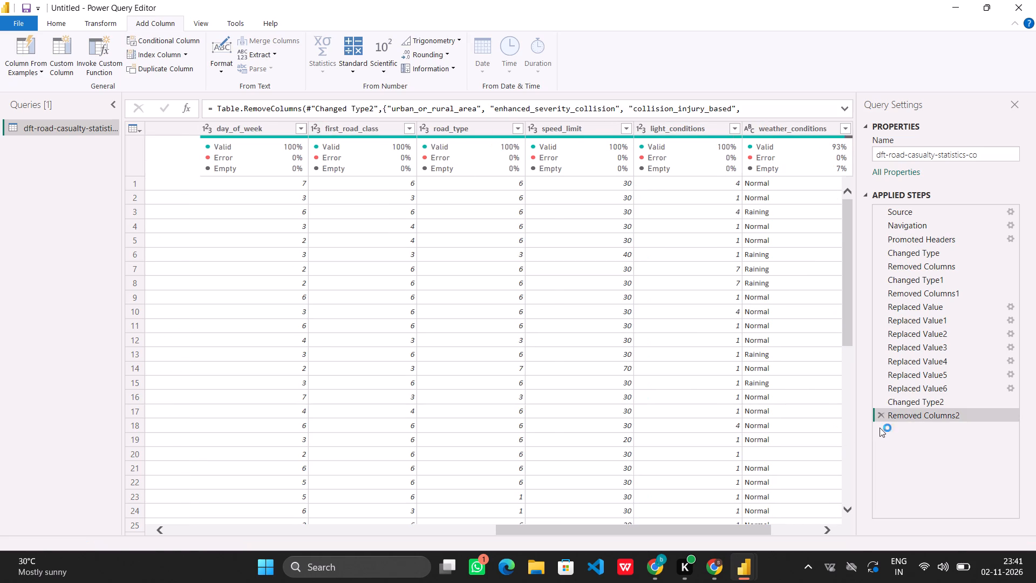
Select the date column again, start a new custom column and name it Day.
scroll(540, 310, right, 2)
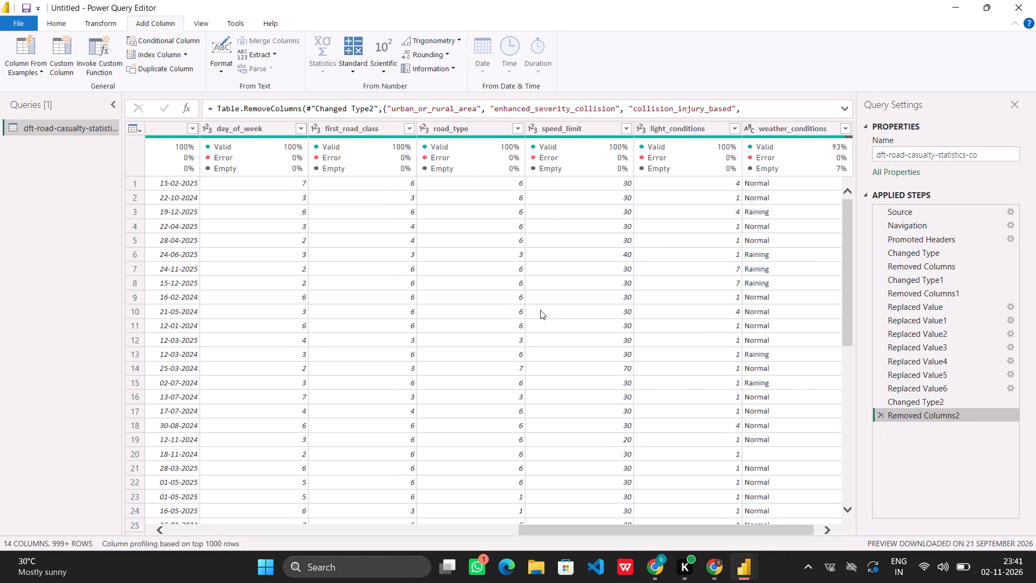
scroll(540, 310, left, 4)
scroll(540, 310, right, 4)
scroll(540, 310, left, 1)
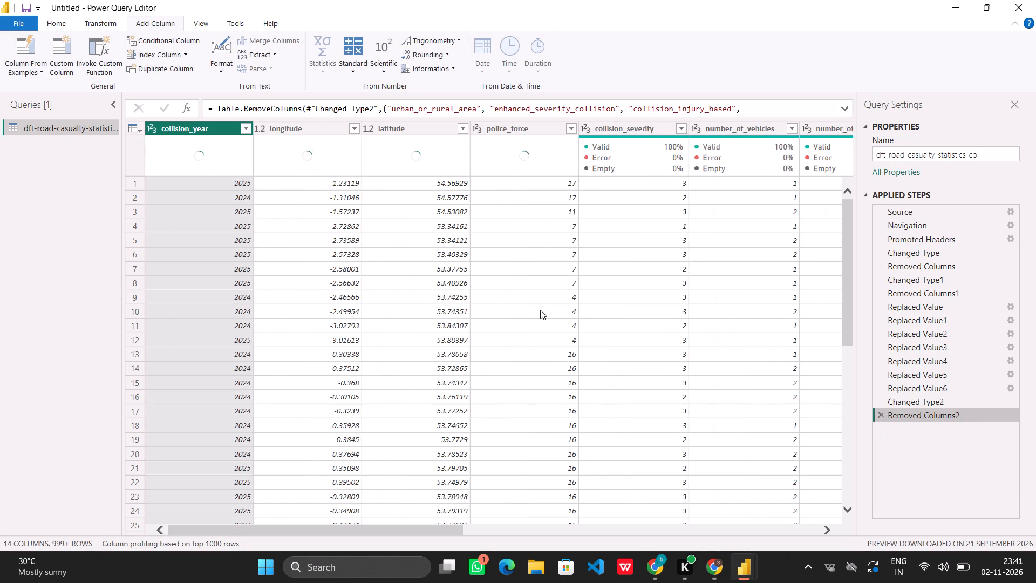
scroll(540, 310, left, 1)
scroll(540, 310, right, 5)
scroll(540, 310, left, 1)
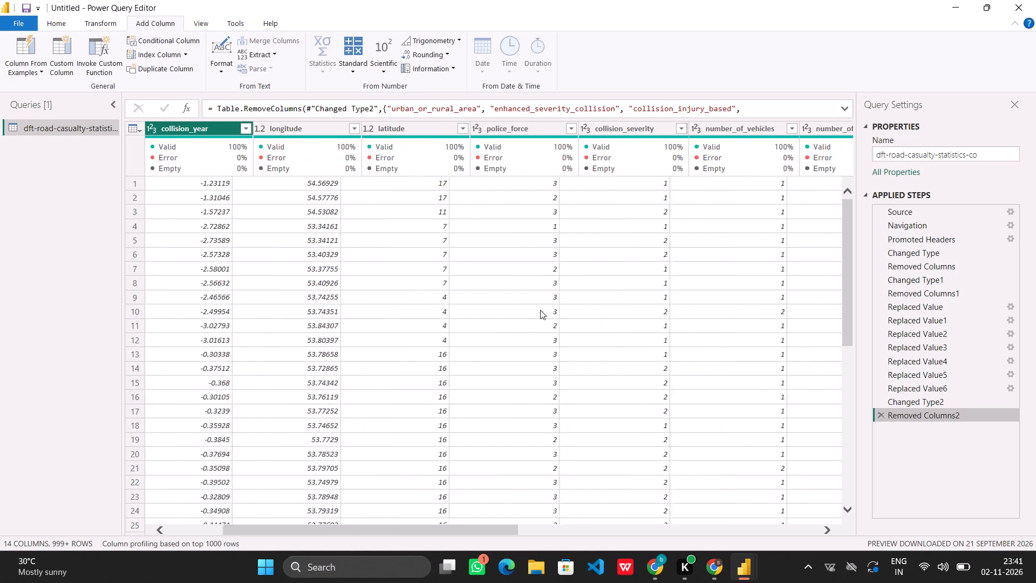
scroll(540, 310, left, 2)
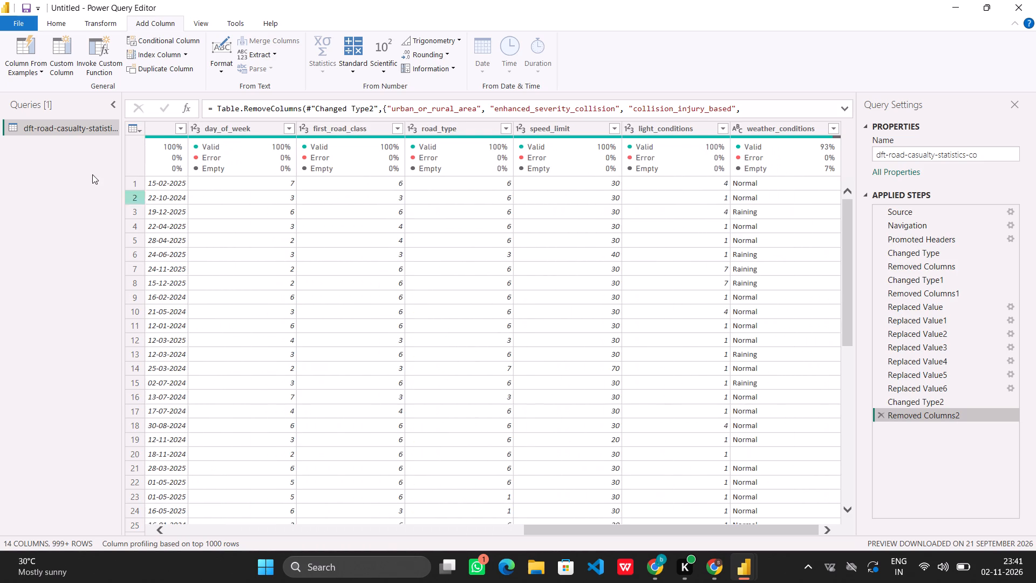
click(152, 126)
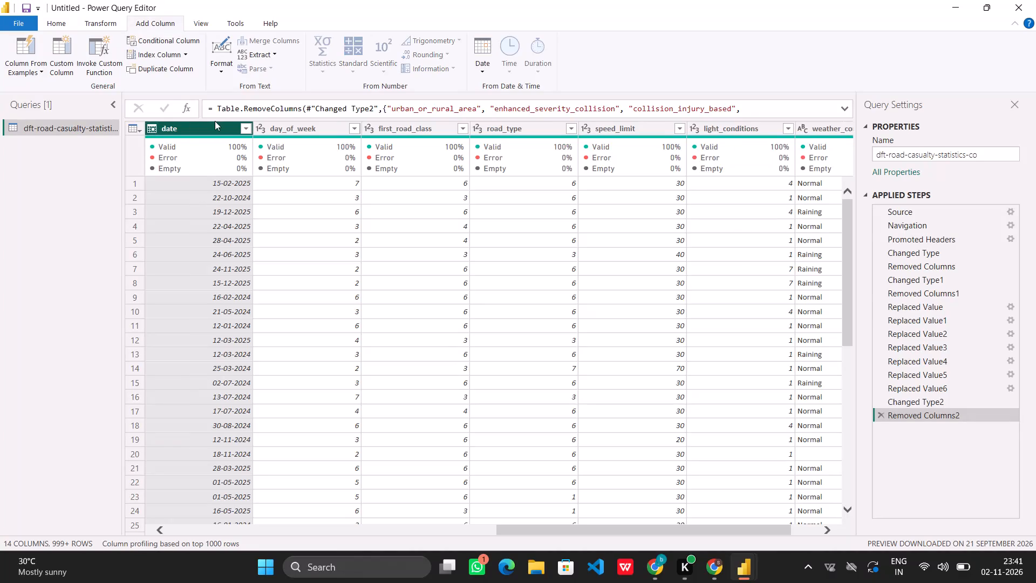
click(67, 63)
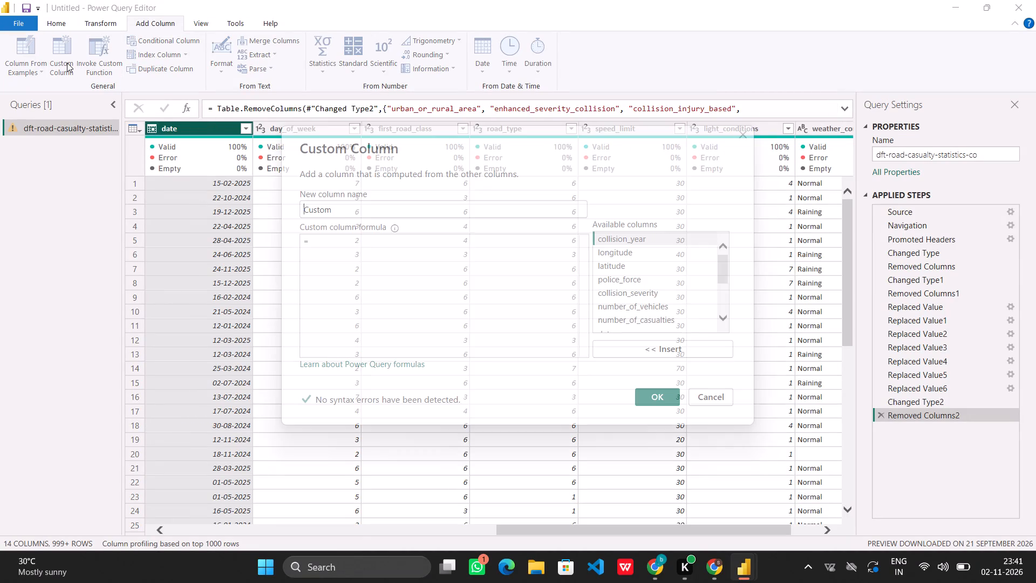
click(344, 212)
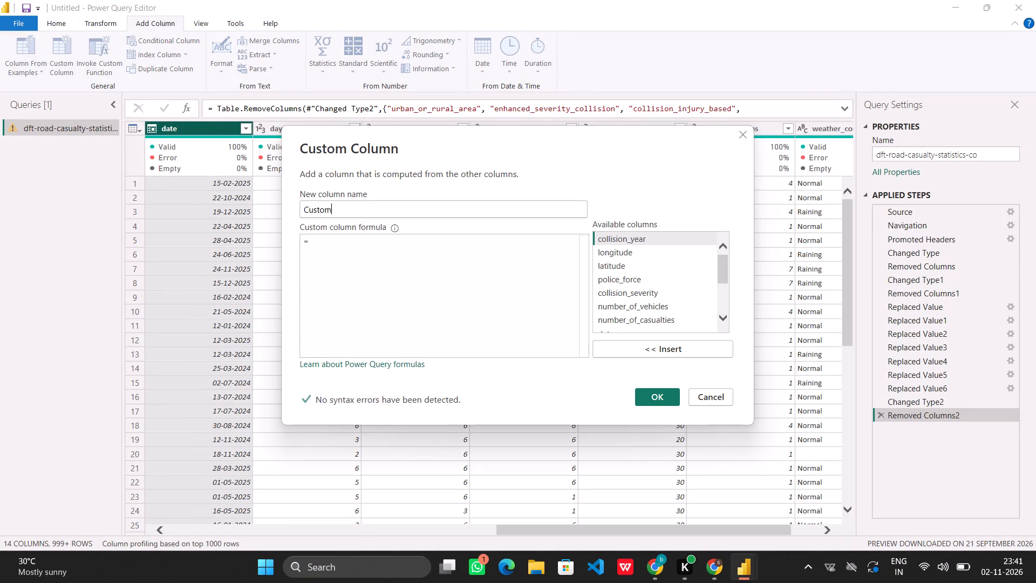
key(BackSpace)
key(BackSpace)
key(BackSpace)
key(BackSpace)
key(BackSpace)
key(BackSpace)
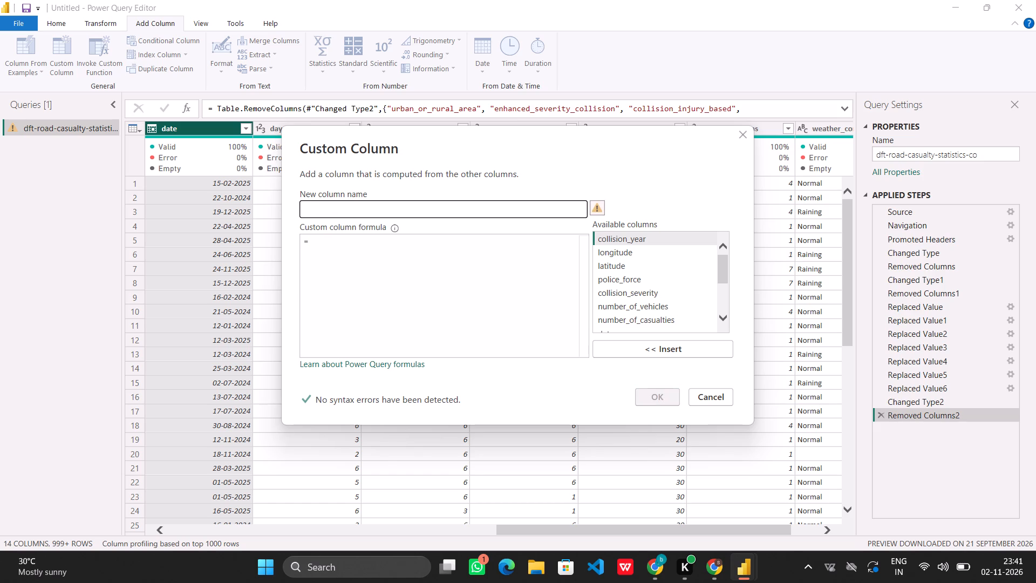
text(ay)
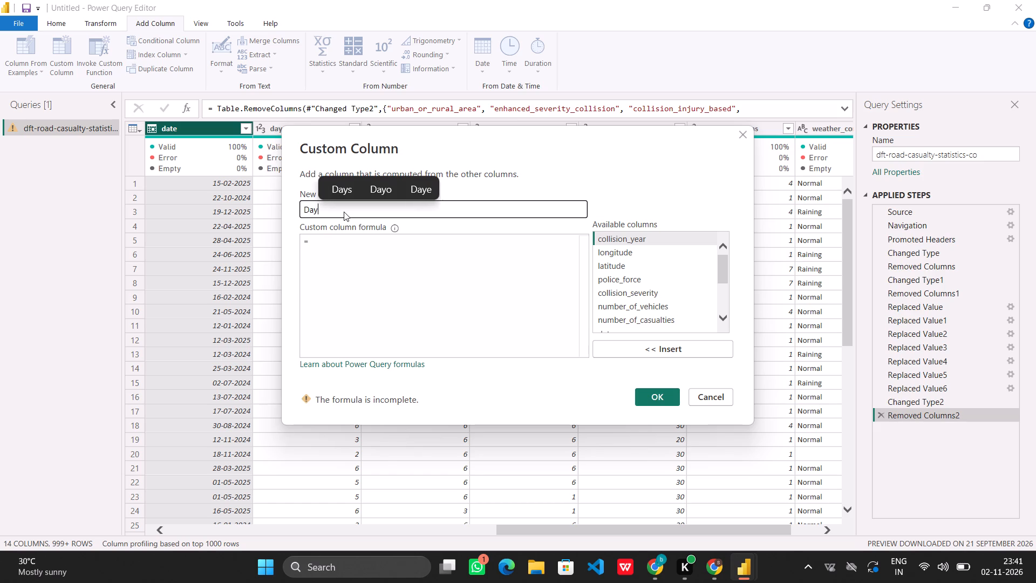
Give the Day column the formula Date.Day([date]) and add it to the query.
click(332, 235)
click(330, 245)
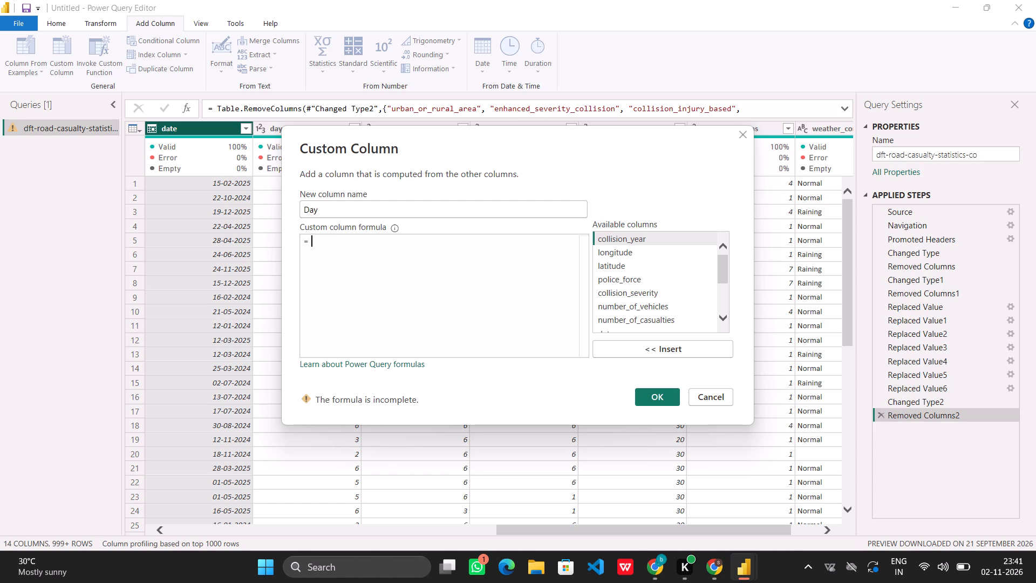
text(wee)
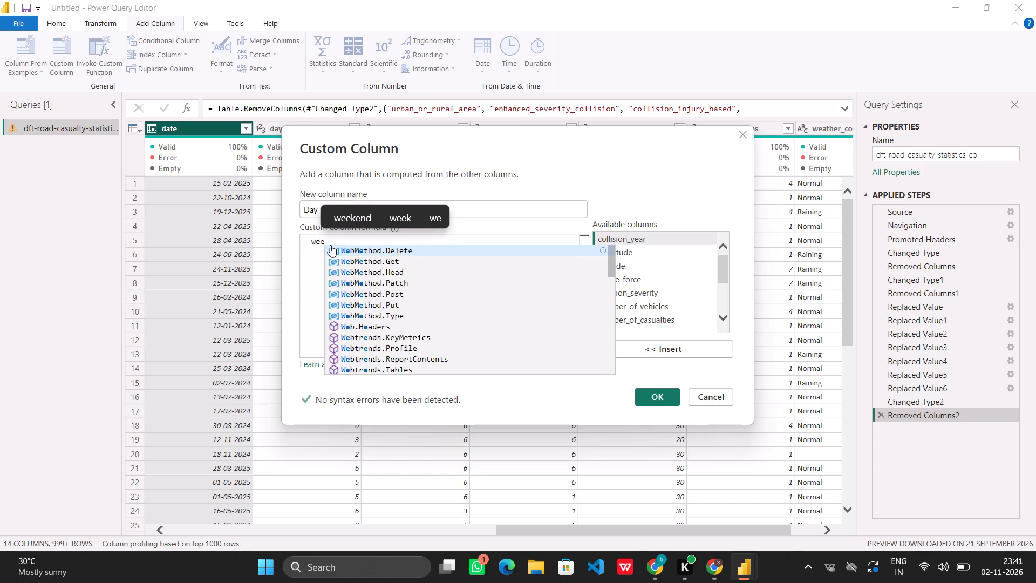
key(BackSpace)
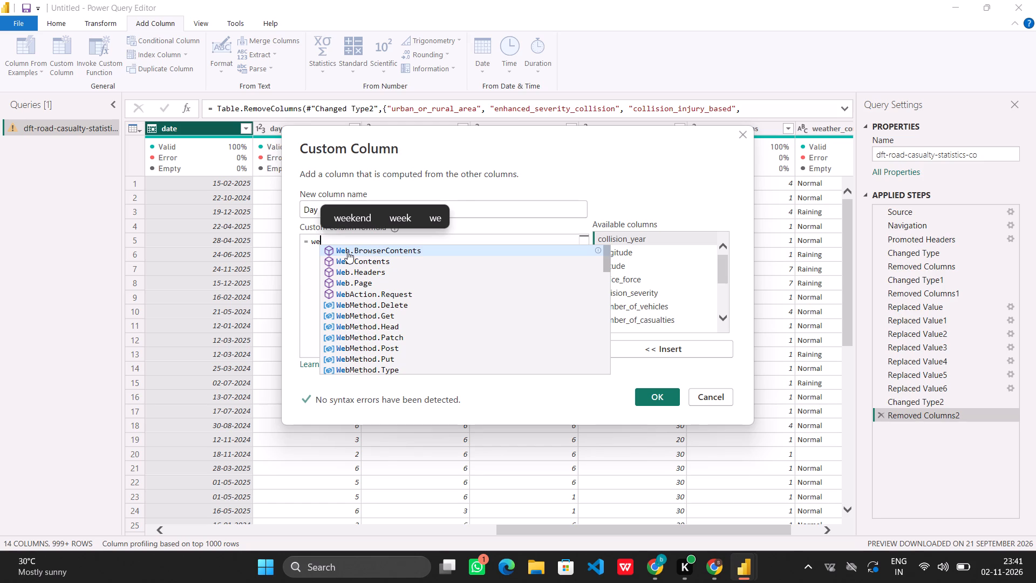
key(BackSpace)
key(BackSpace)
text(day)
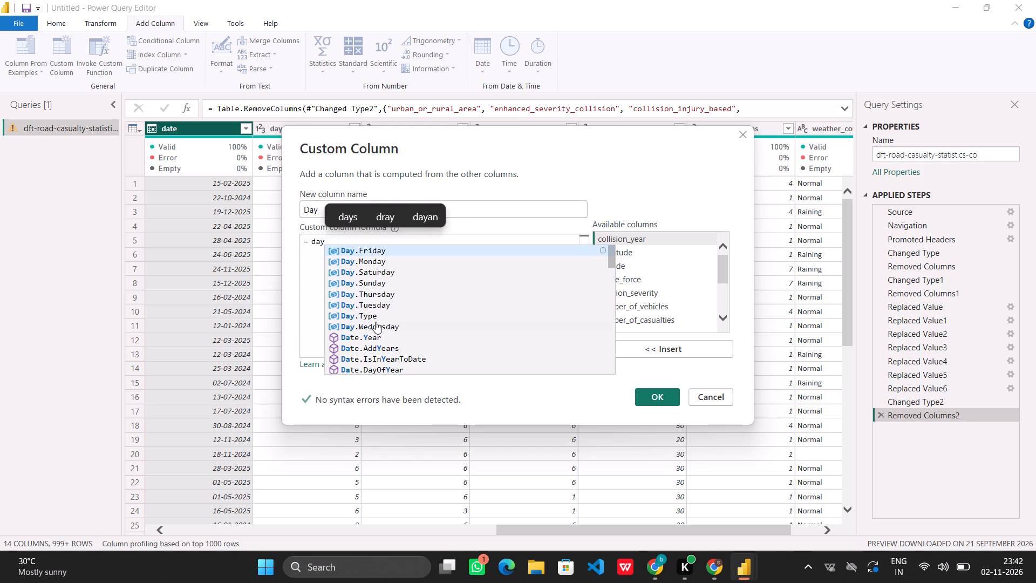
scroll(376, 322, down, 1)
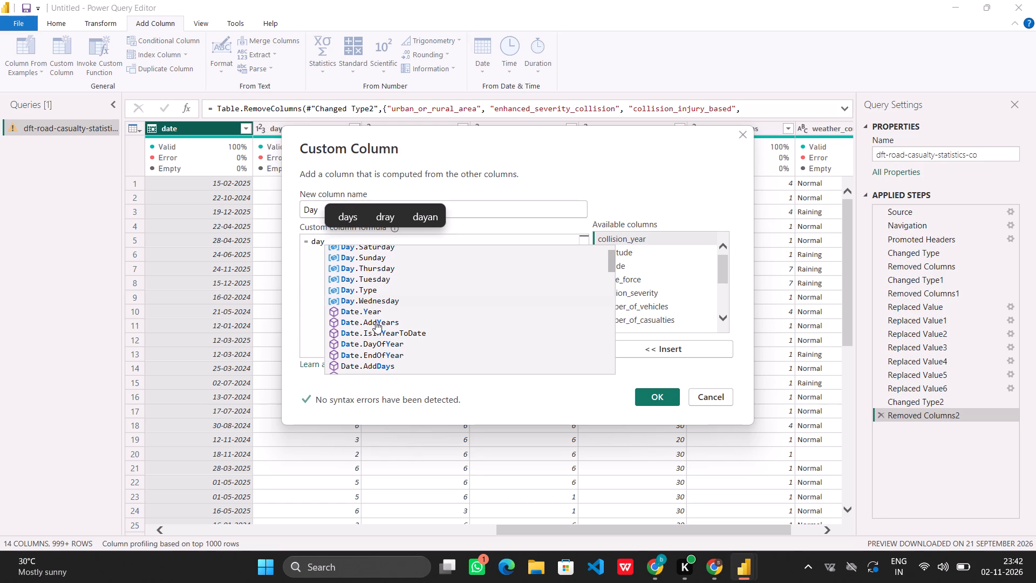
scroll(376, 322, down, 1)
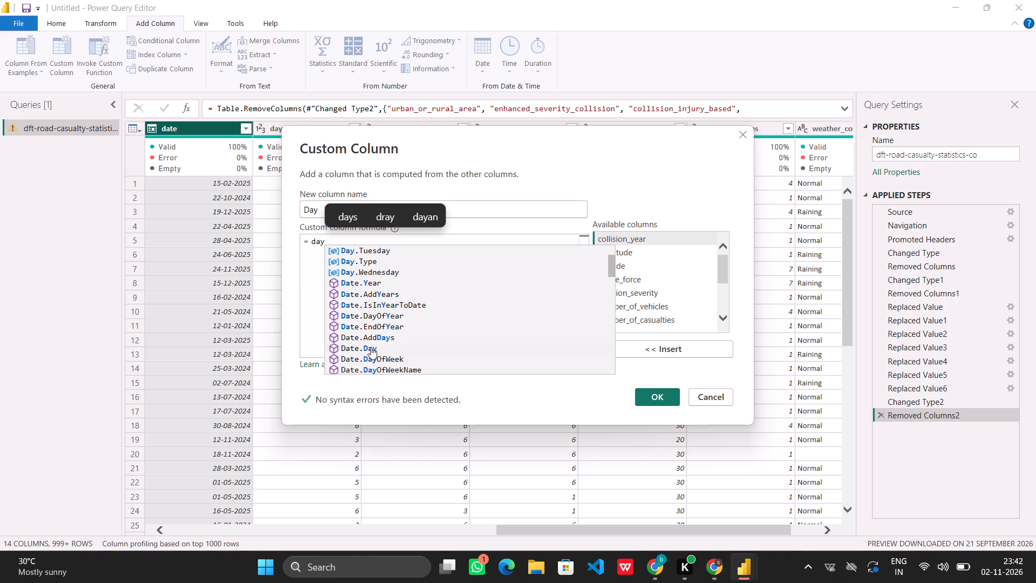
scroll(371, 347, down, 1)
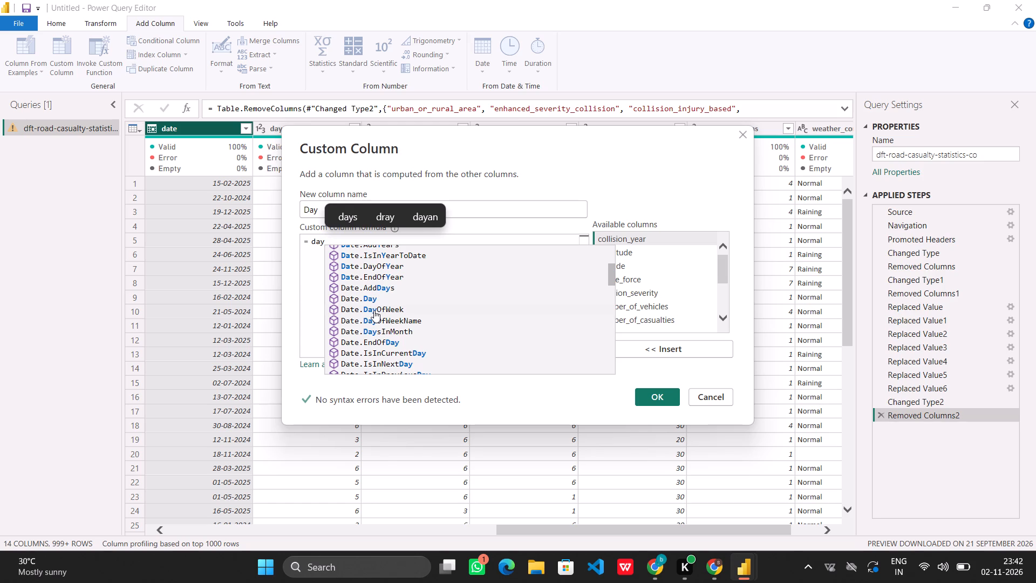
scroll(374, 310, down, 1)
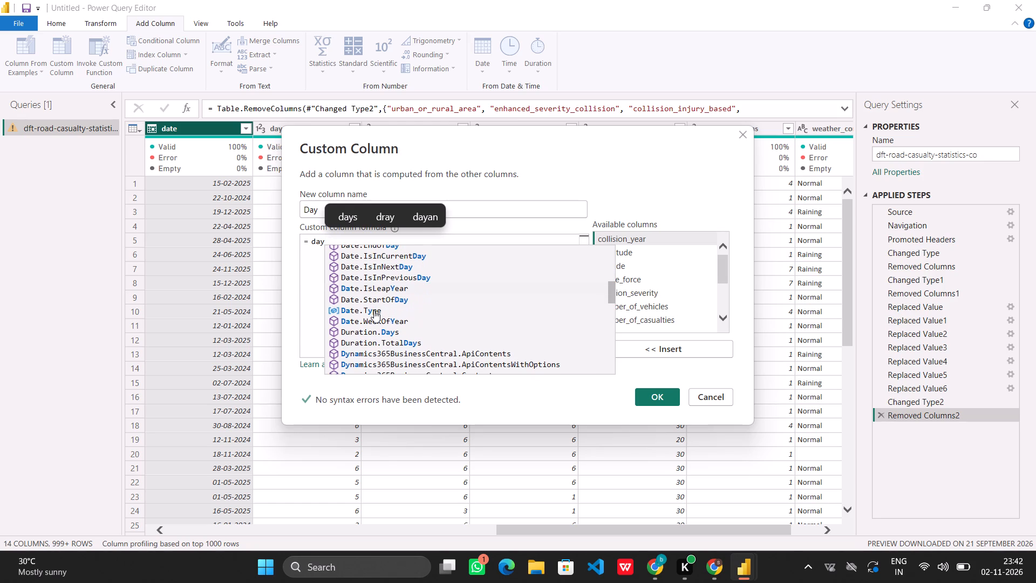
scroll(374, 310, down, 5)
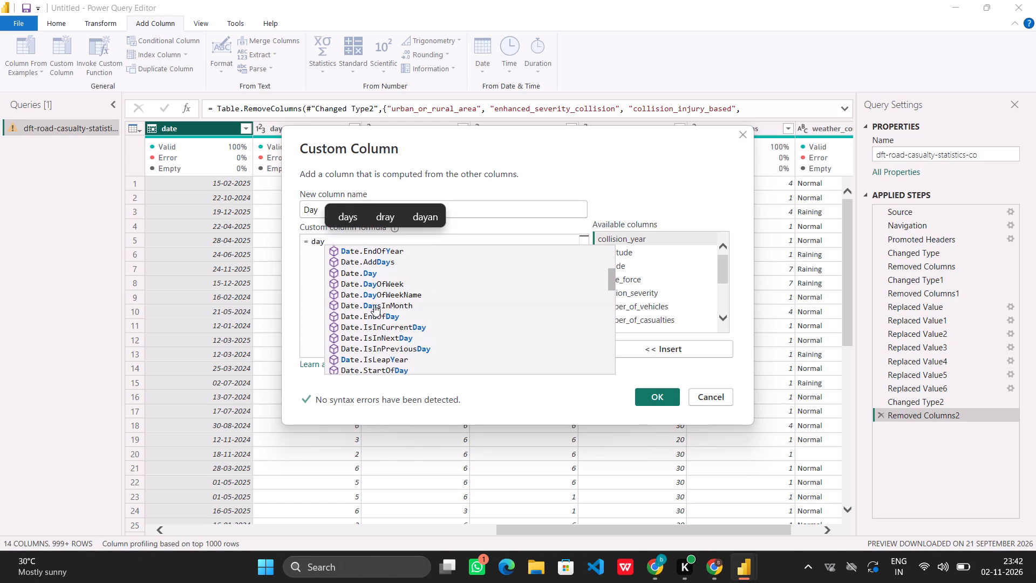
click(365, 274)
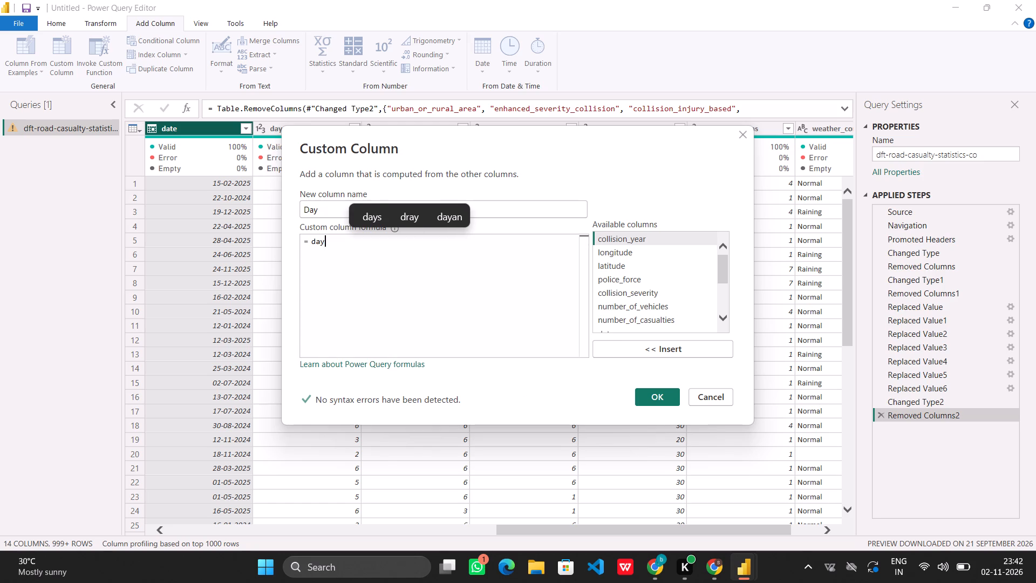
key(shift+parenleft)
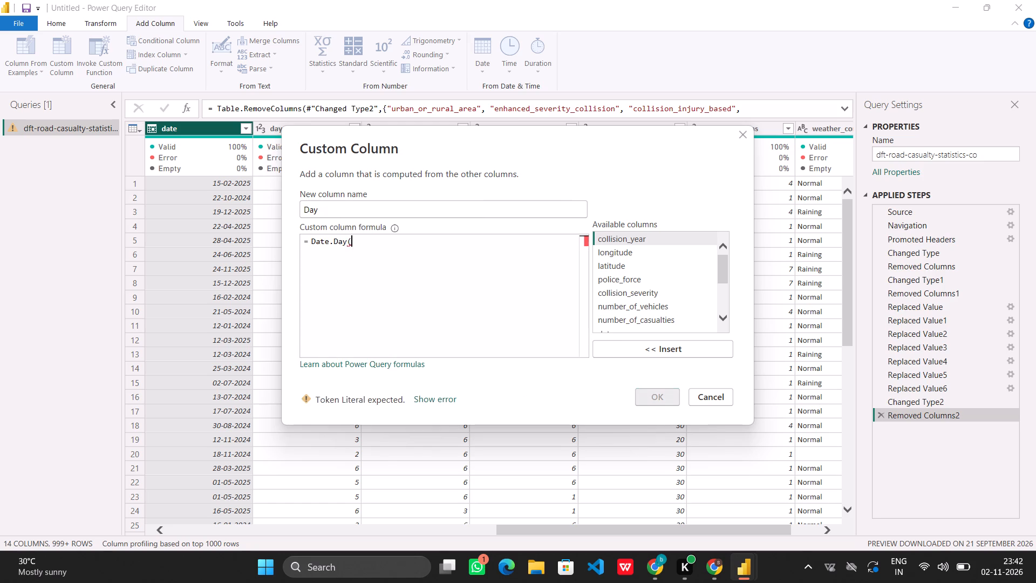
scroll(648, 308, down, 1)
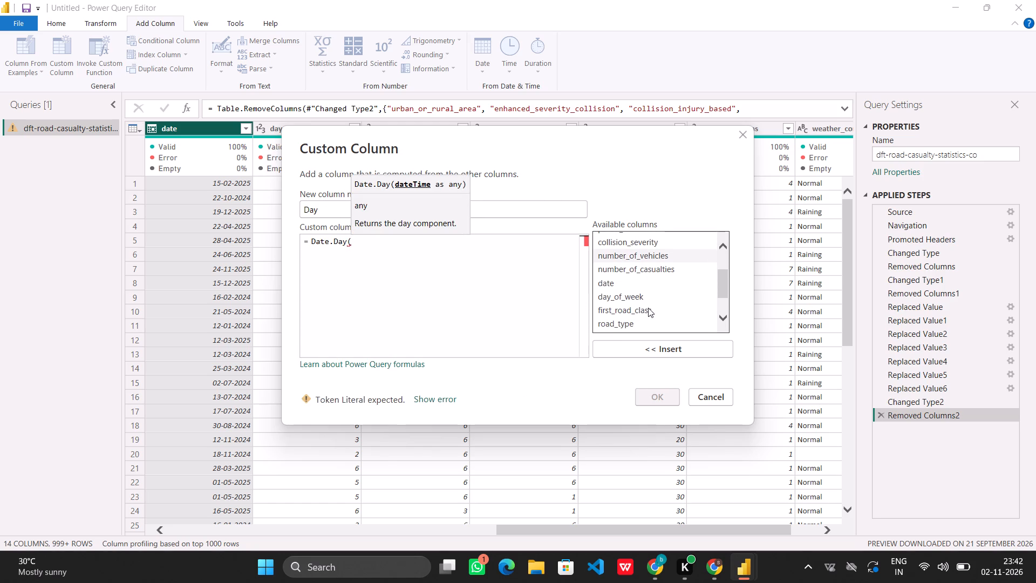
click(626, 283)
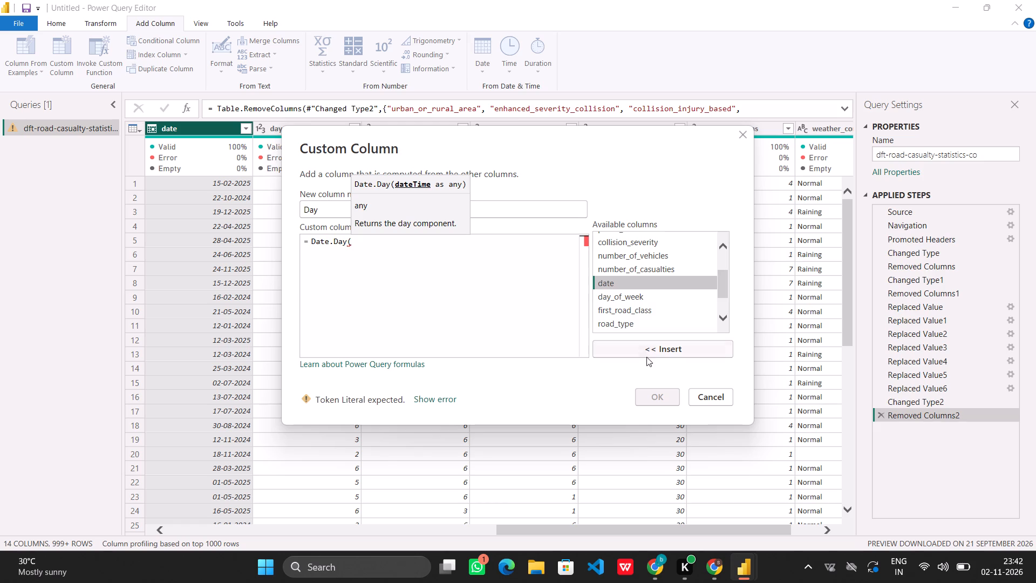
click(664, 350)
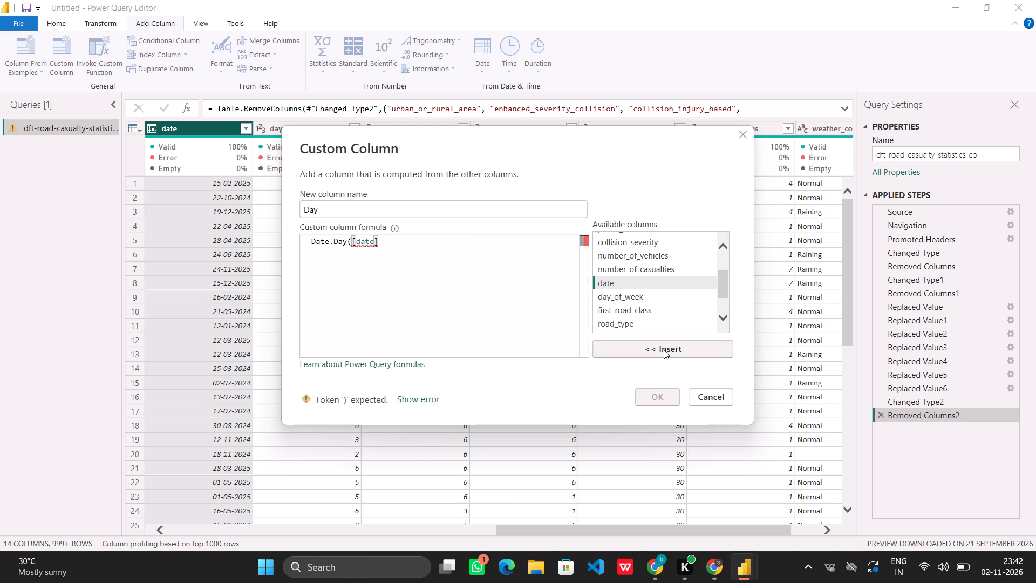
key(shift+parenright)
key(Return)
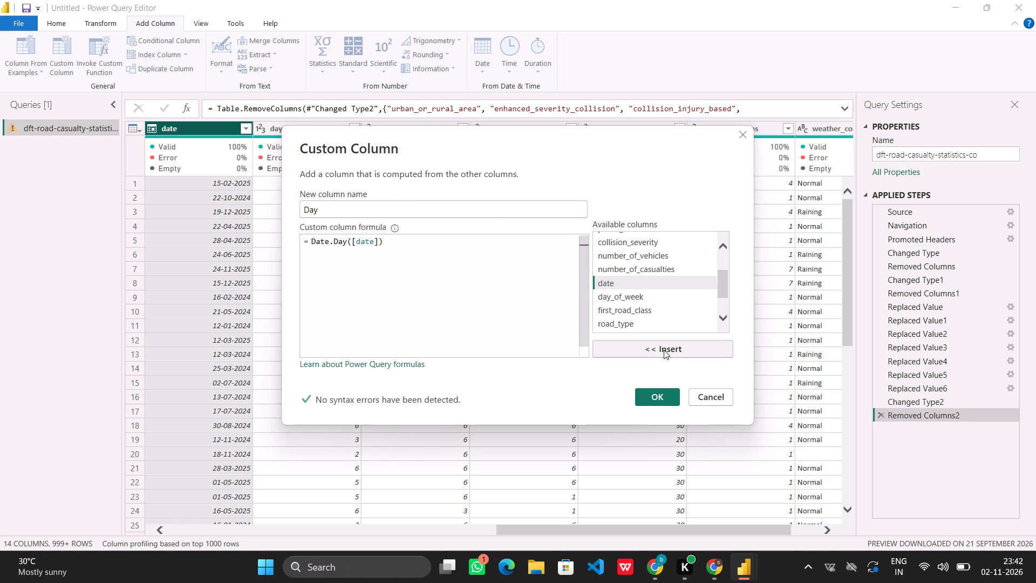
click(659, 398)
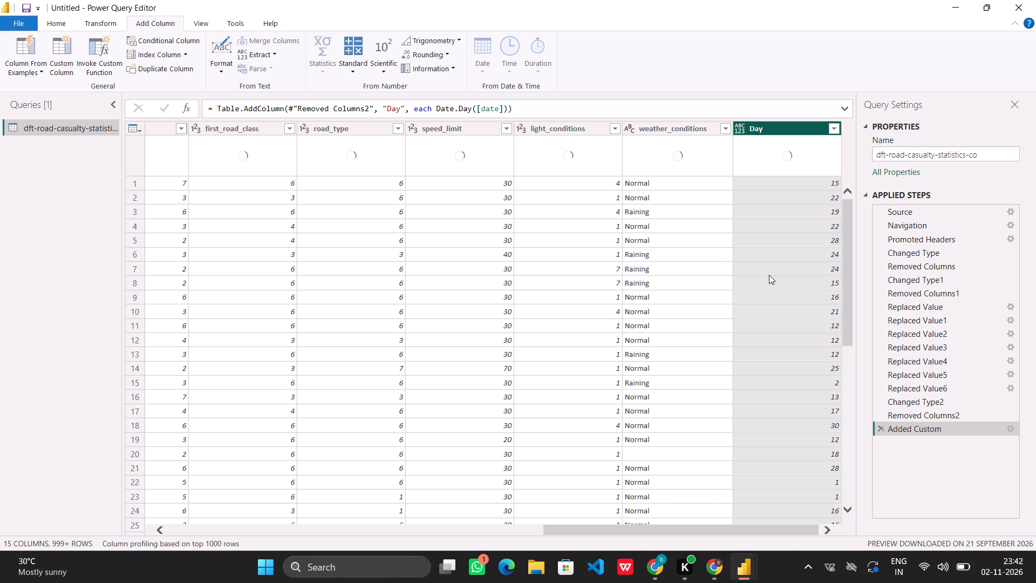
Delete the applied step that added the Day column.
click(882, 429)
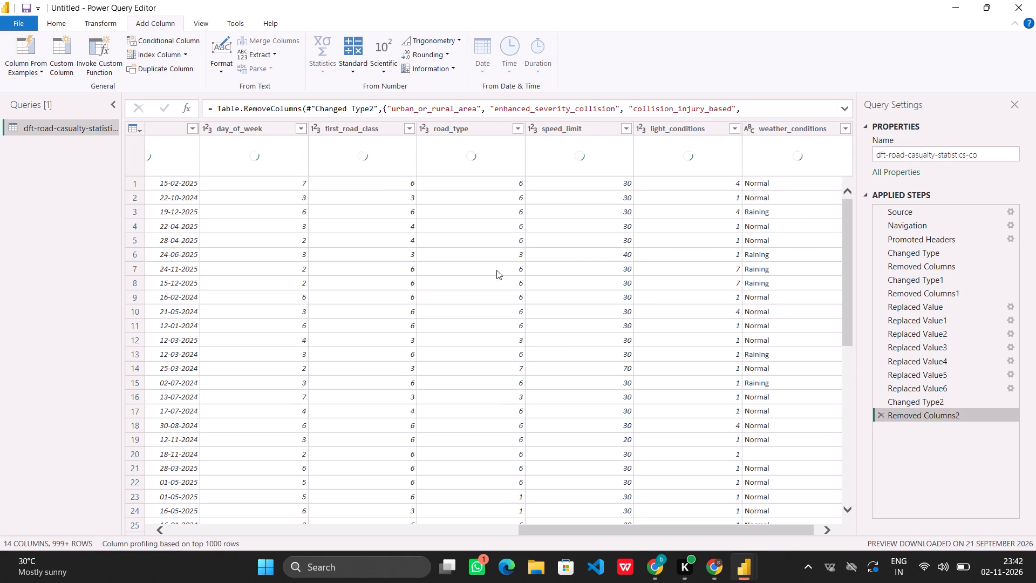
Select the date column and add a custom column with the default name and the formula Date.DayOfWeekName([date]).
click(161, 124)
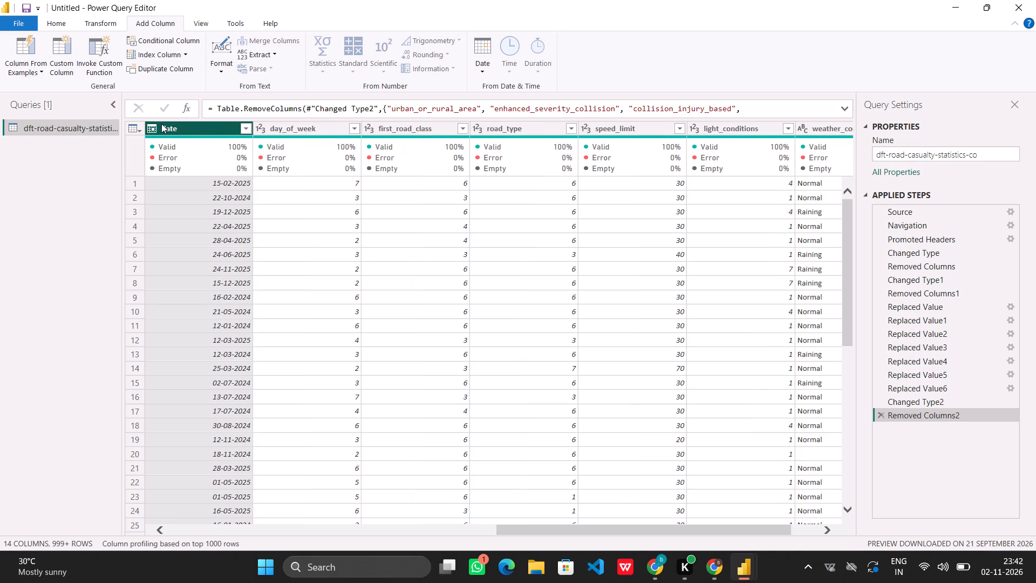
click(69, 72)
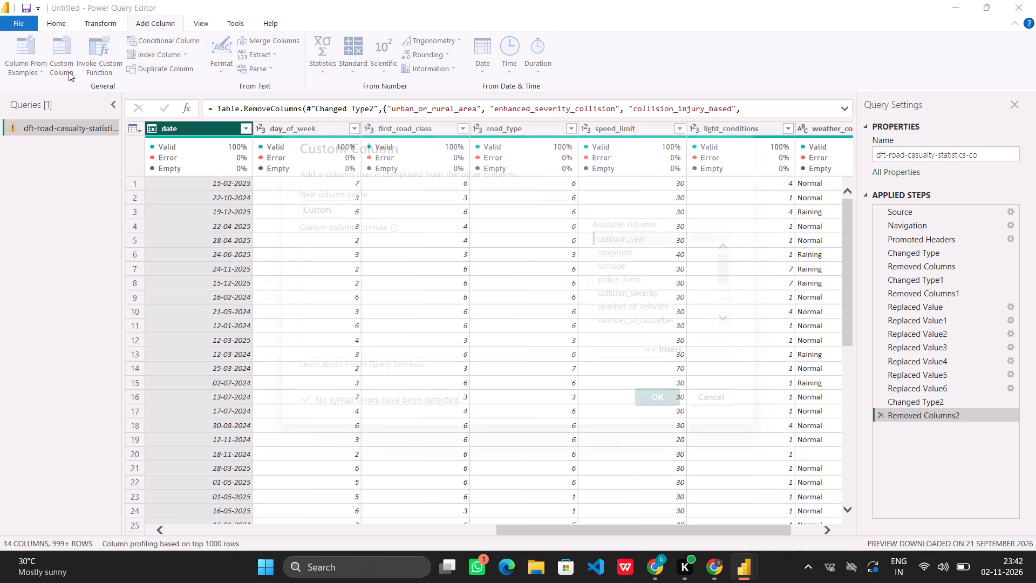
click(335, 239)
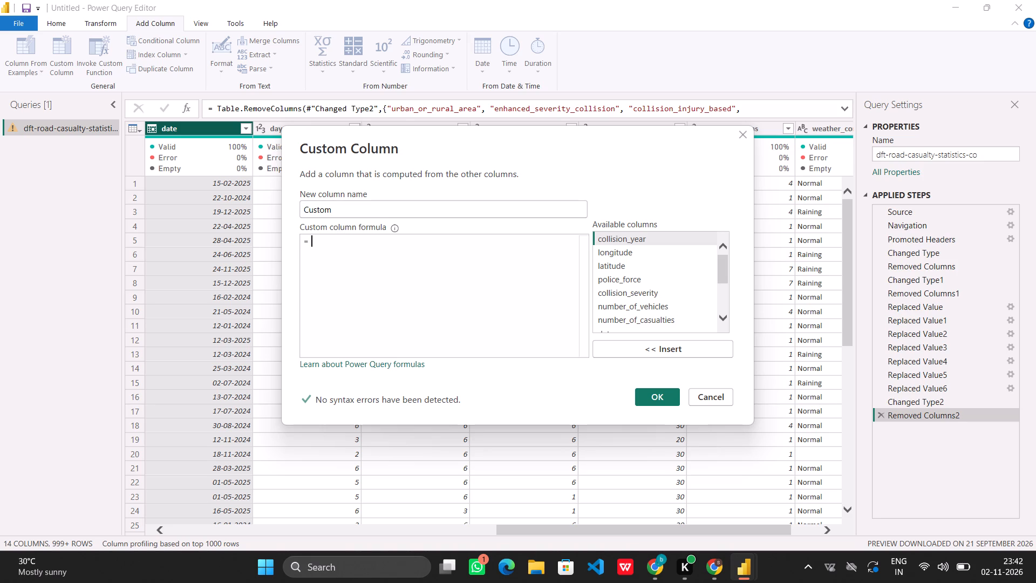
text(day)
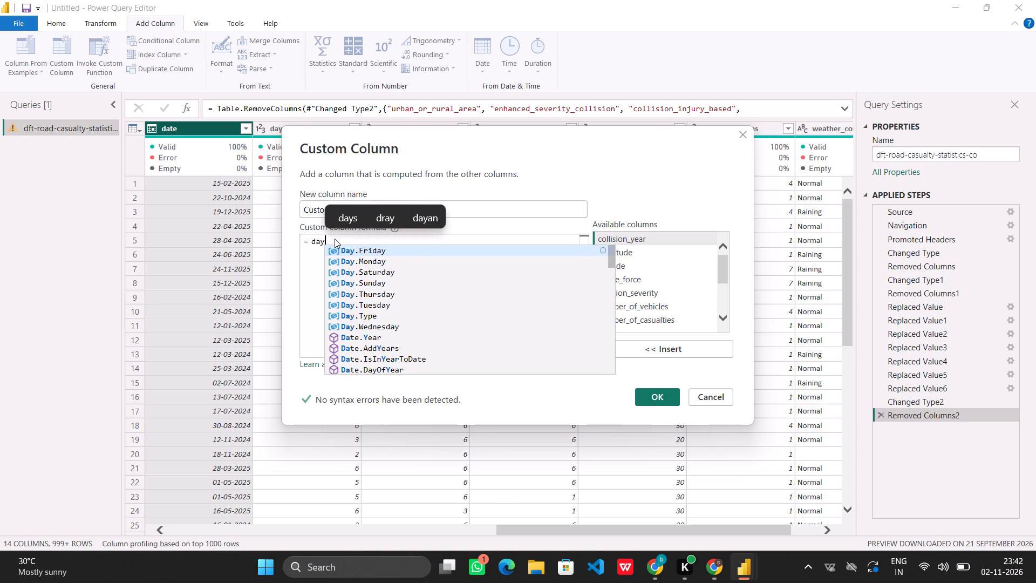
text(nam)
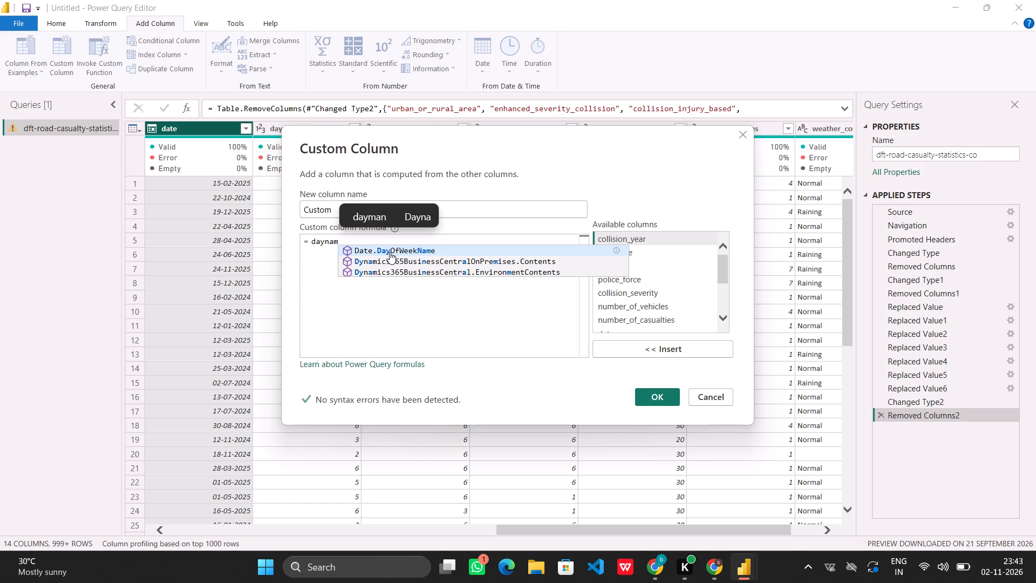
key(BackSpace)
key(BackSpace)
key(BackSpace)
scroll(396, 310, down, 1)
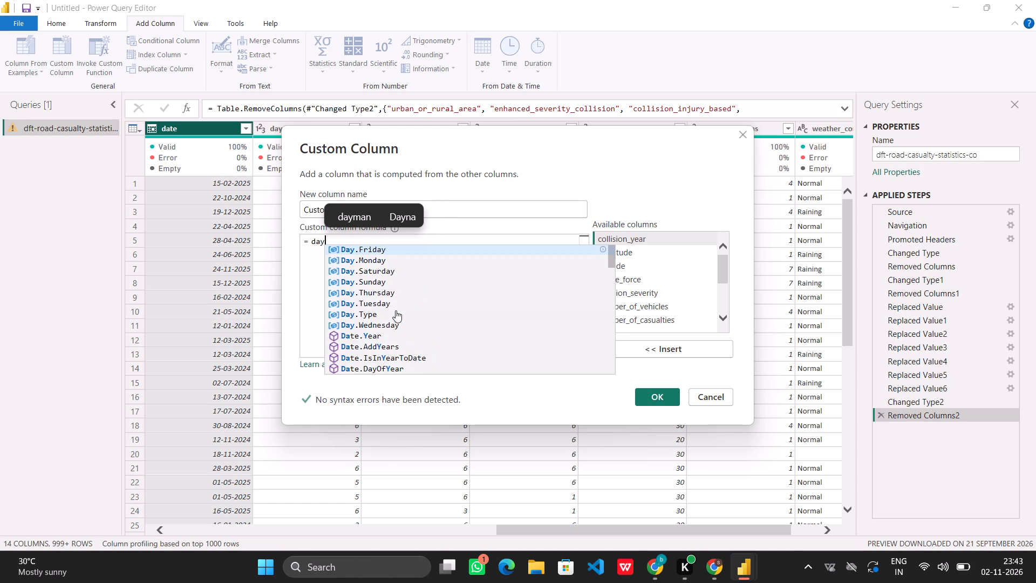
scroll(396, 310, down, 2)
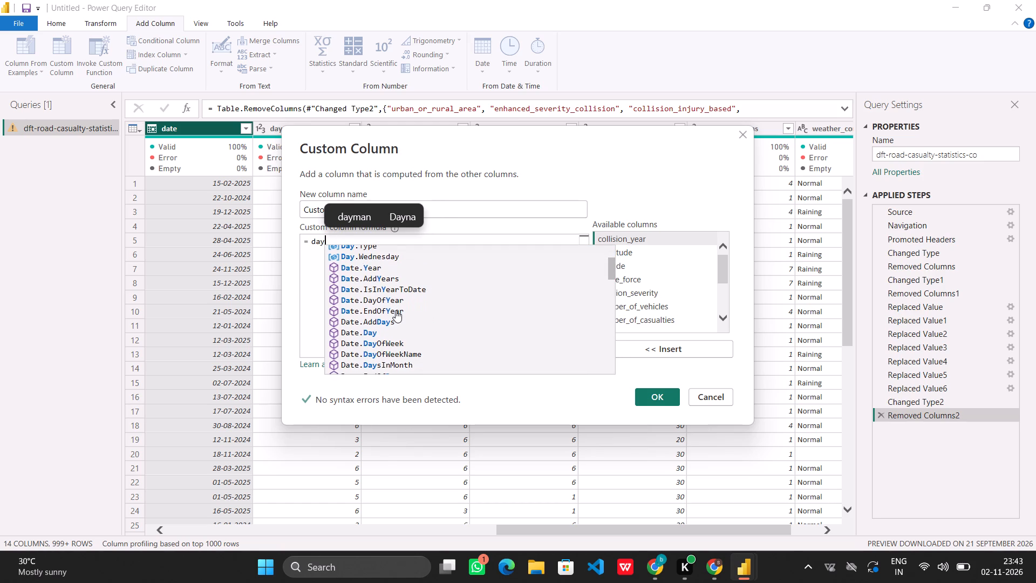
scroll(396, 310, down, 4)
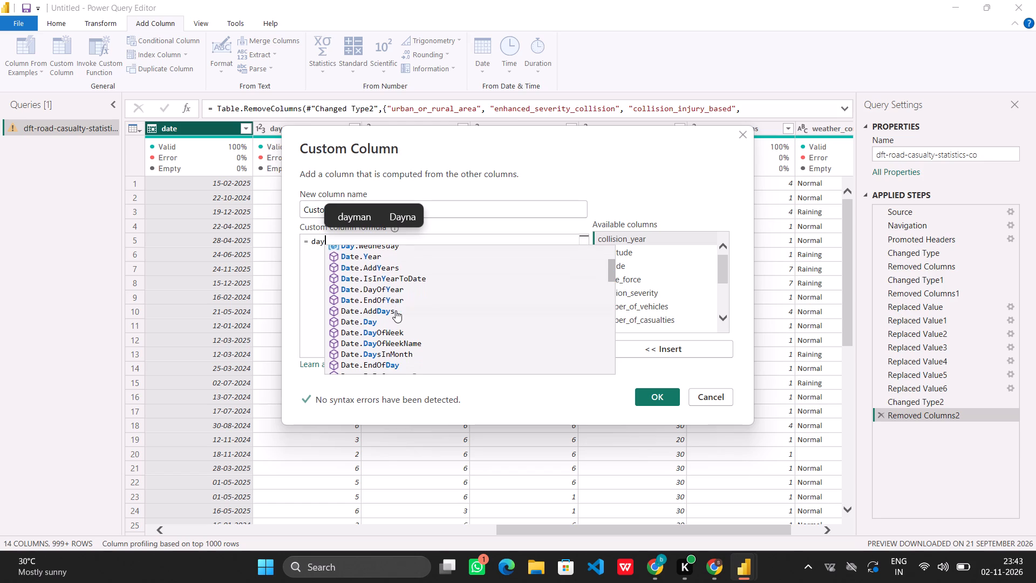
scroll(396, 310, down, 1)
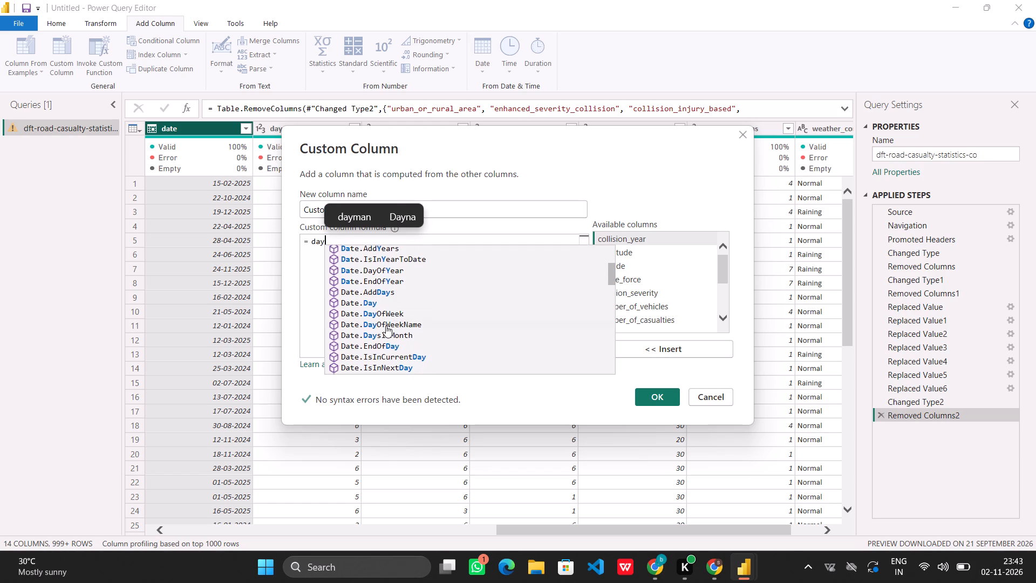
click(386, 326)
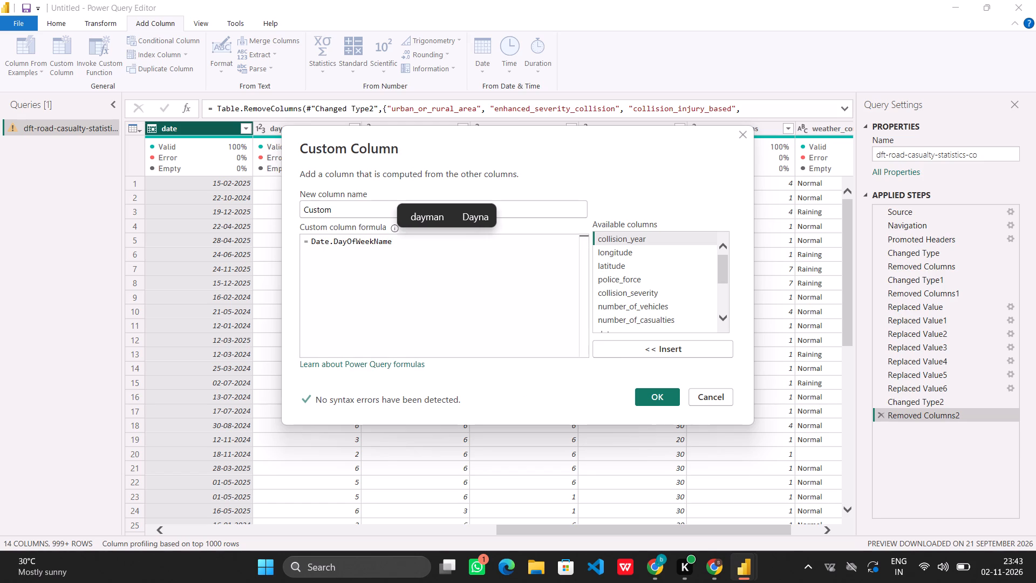
key(shift+parenleft)
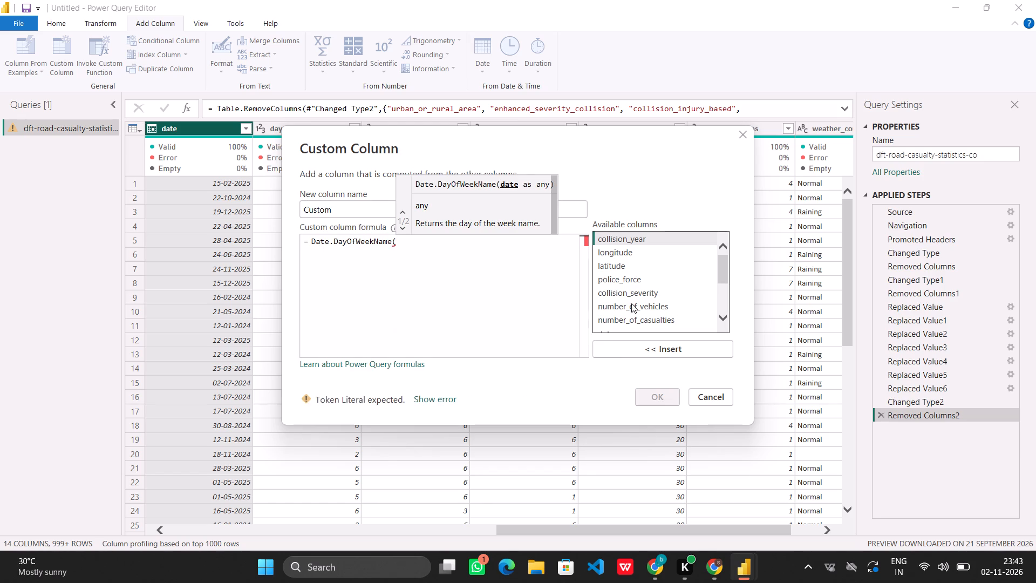
scroll(637, 305, down, 1)
click(620, 302)
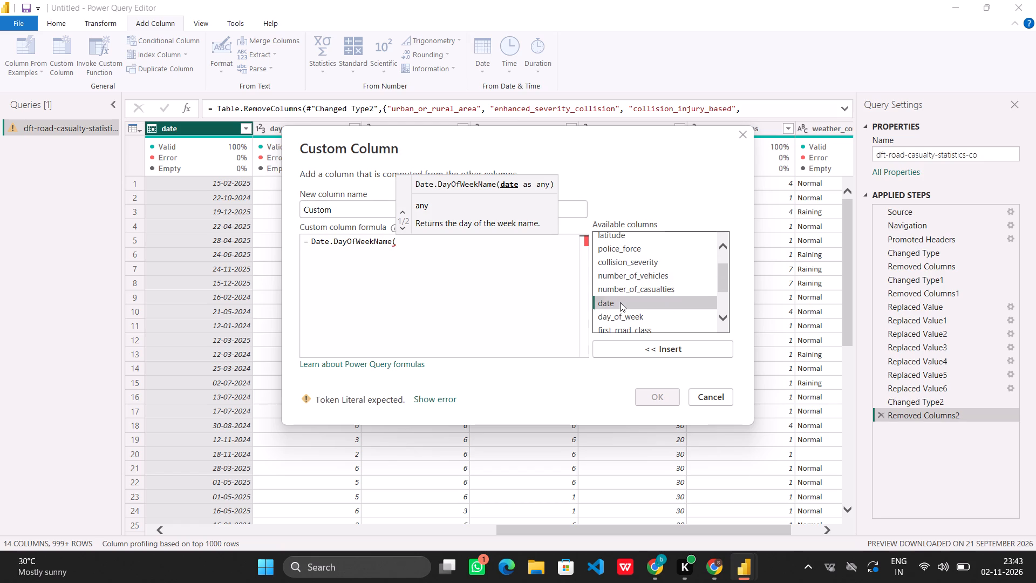
click(661, 355)
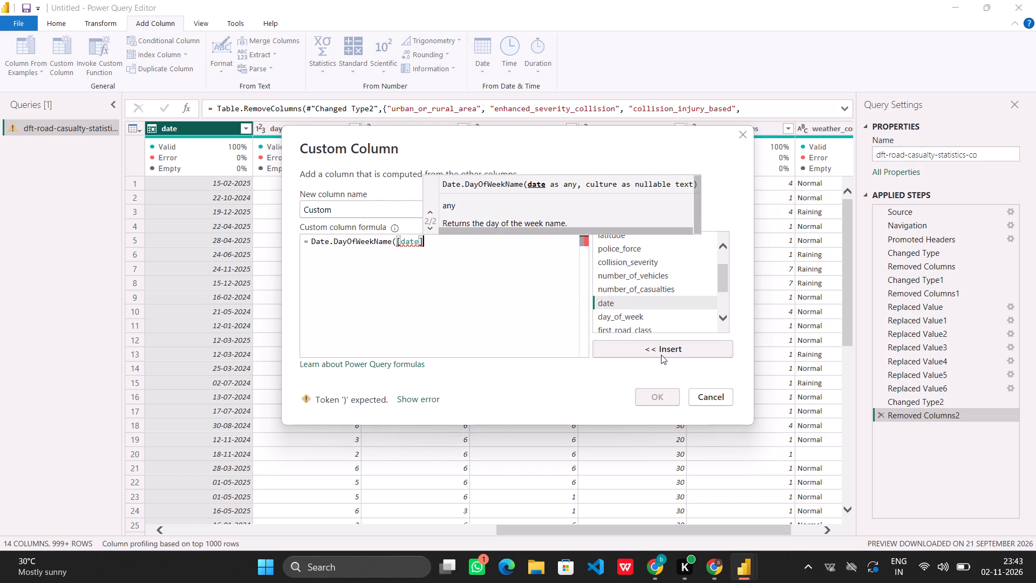
key(shift+parenright)
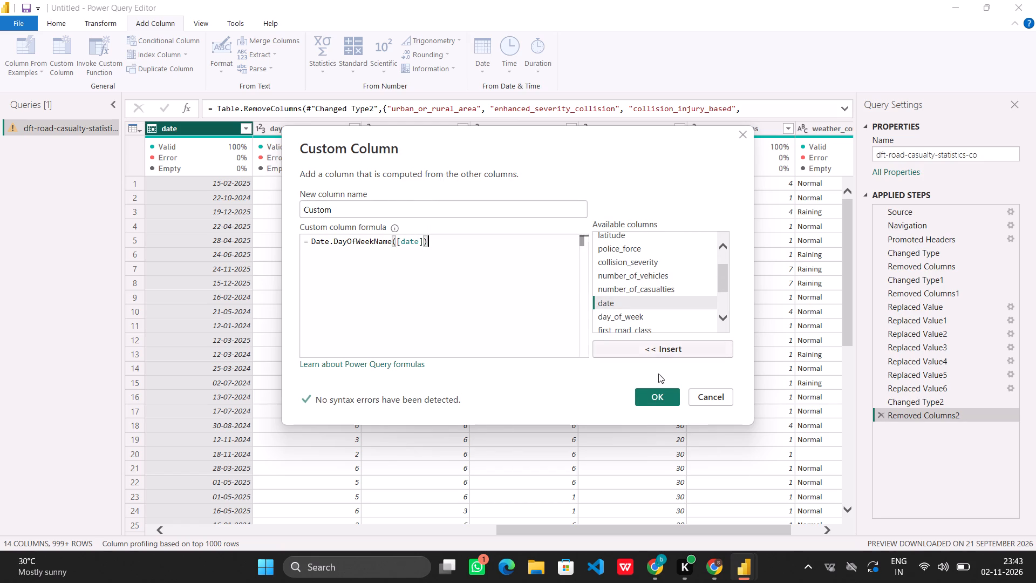
click(656, 401)
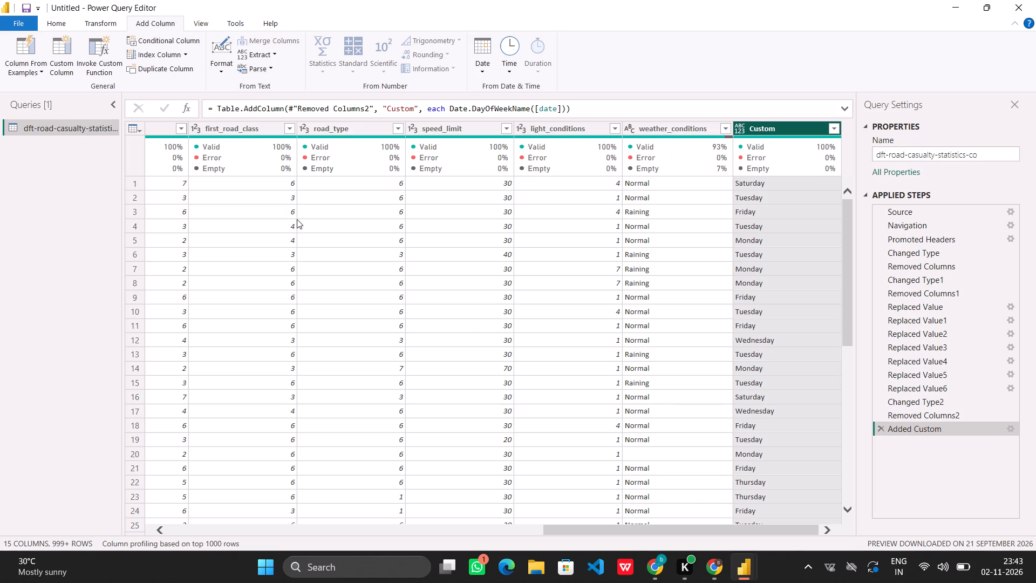
Close the Power Query Editor and apply the query changes to the report.
click(11, 24)
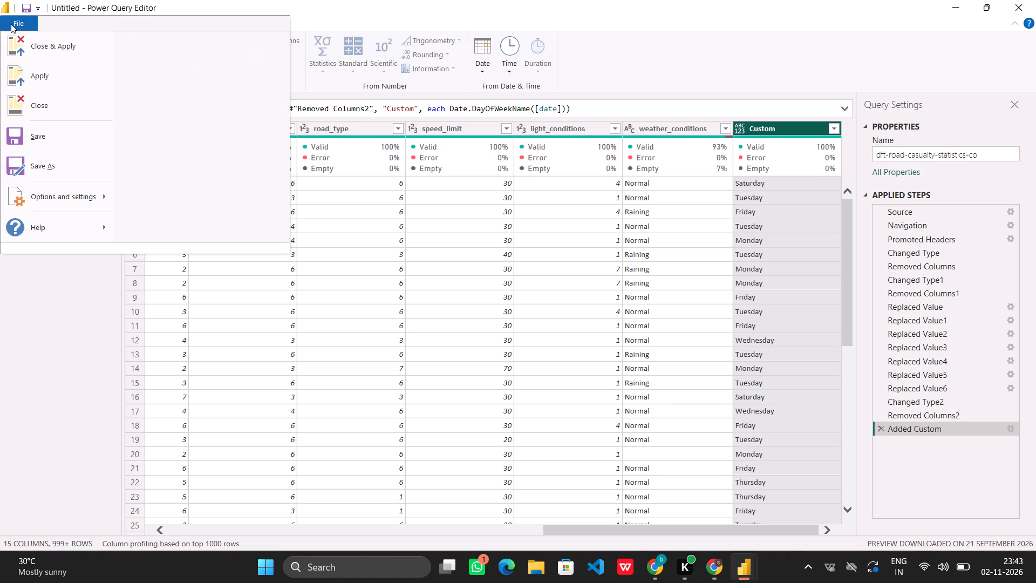
click(27, 46)
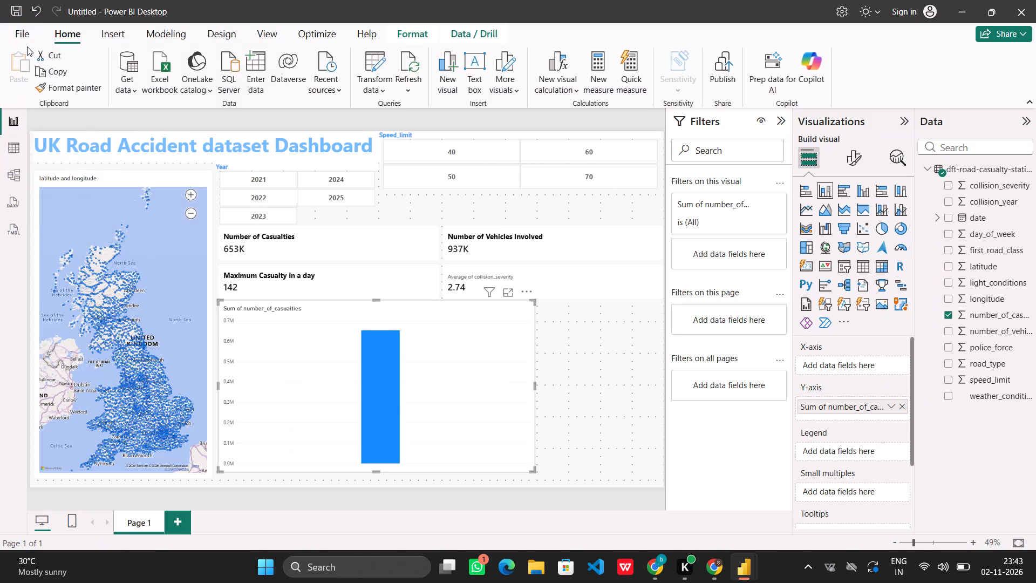
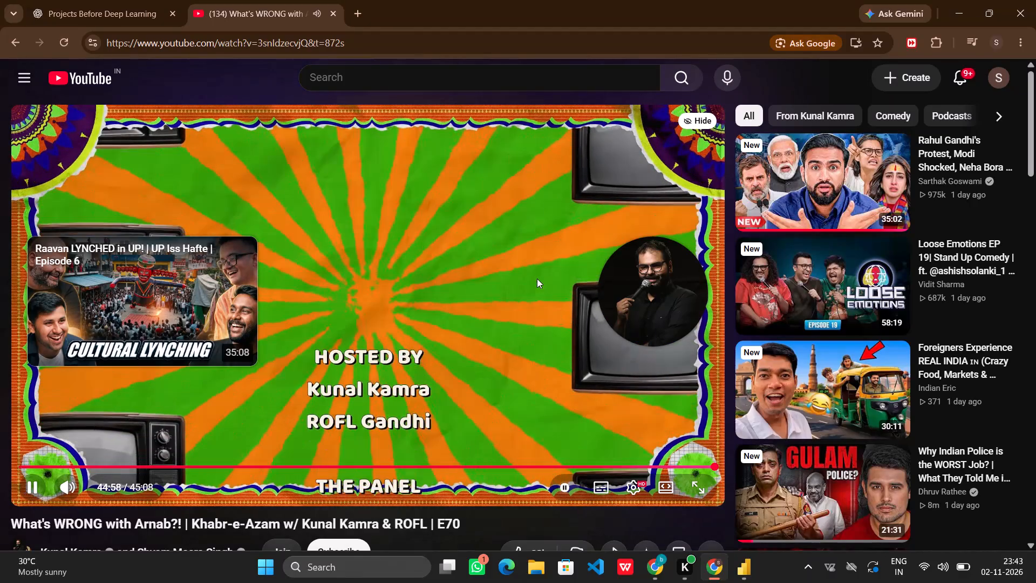
scroll(537, 279, down, 4)
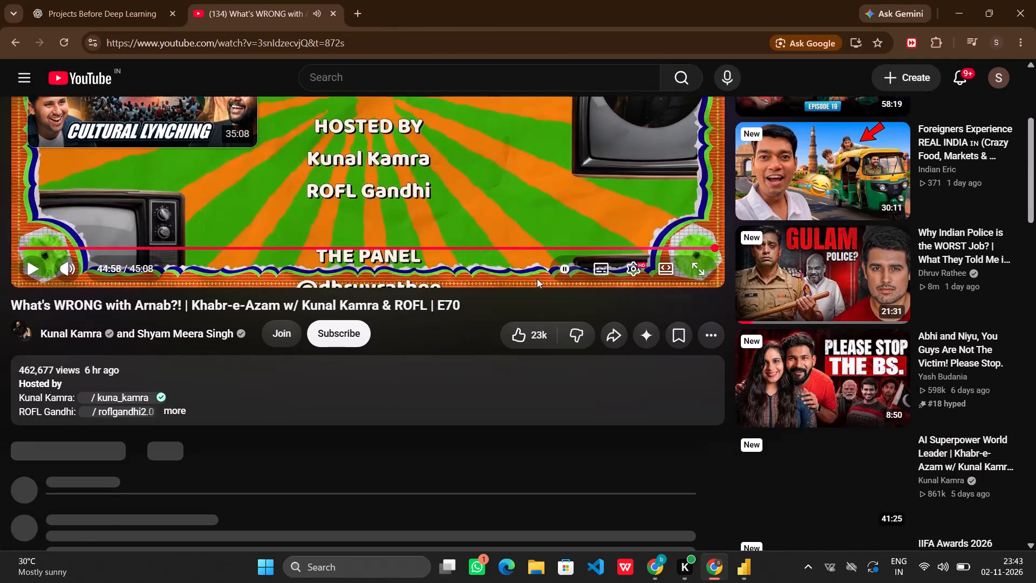
scroll(537, 279, down, 4)
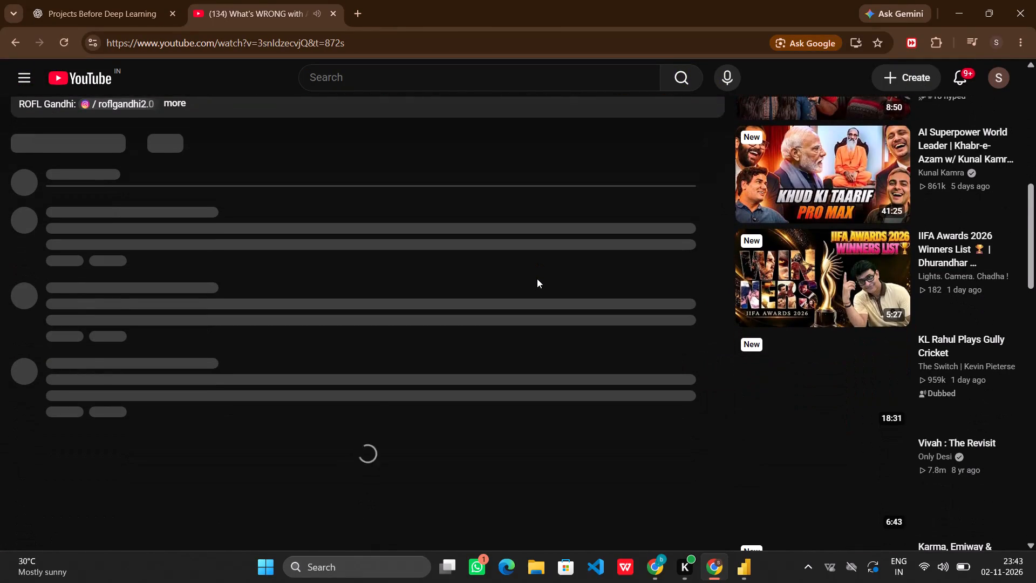
scroll(537, 279, down, 3)
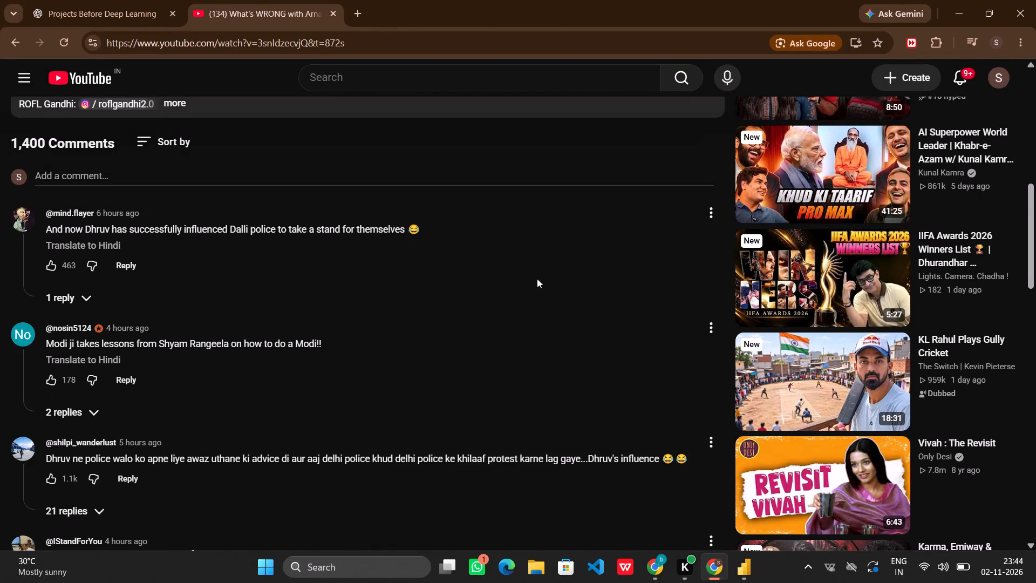
scroll(537, 279, down, 1)
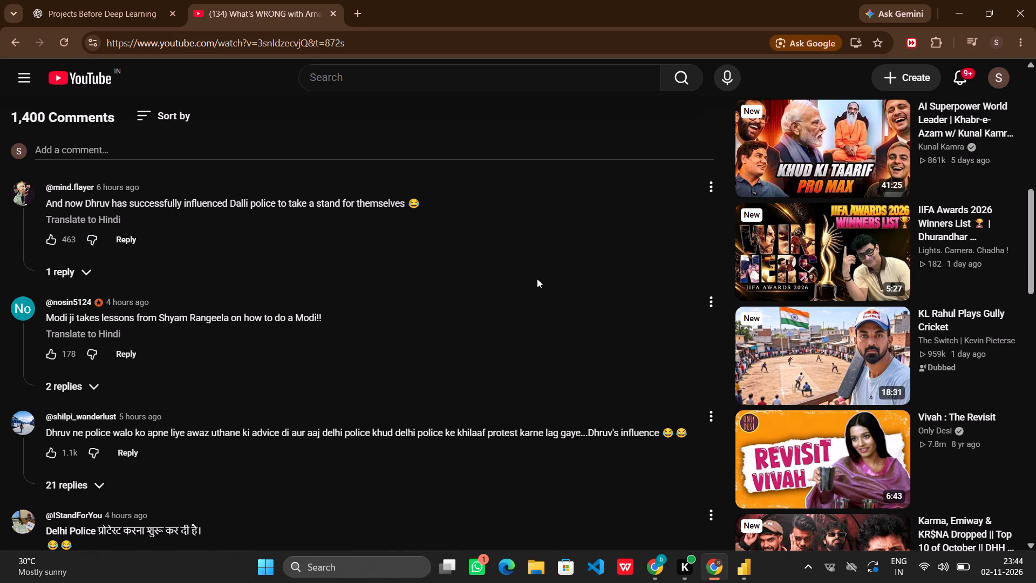
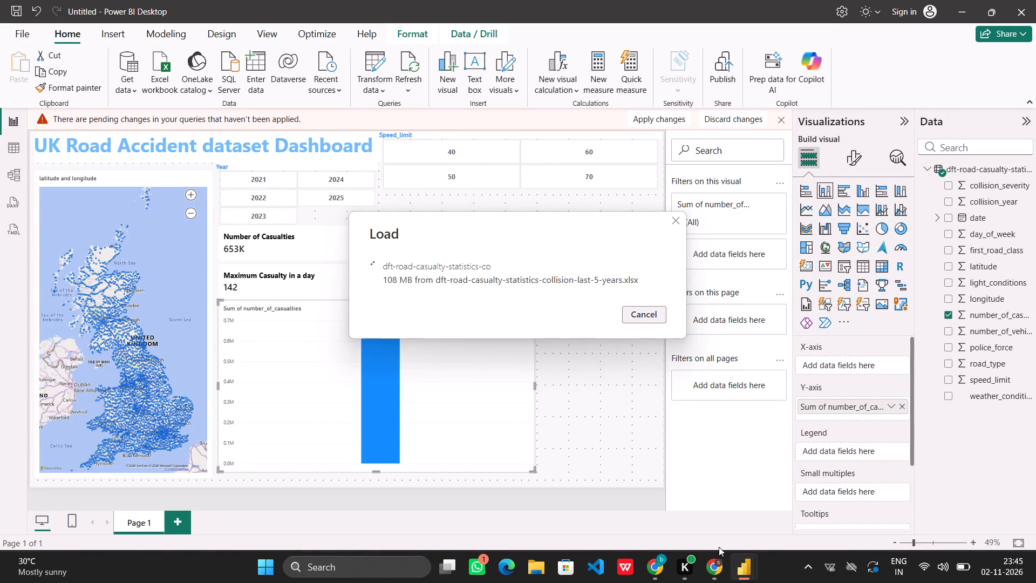
Switch to Chrome, open the Ipl_First_Inning_score_predictor repository on GitHub and review its files and README.
click(658, 572)
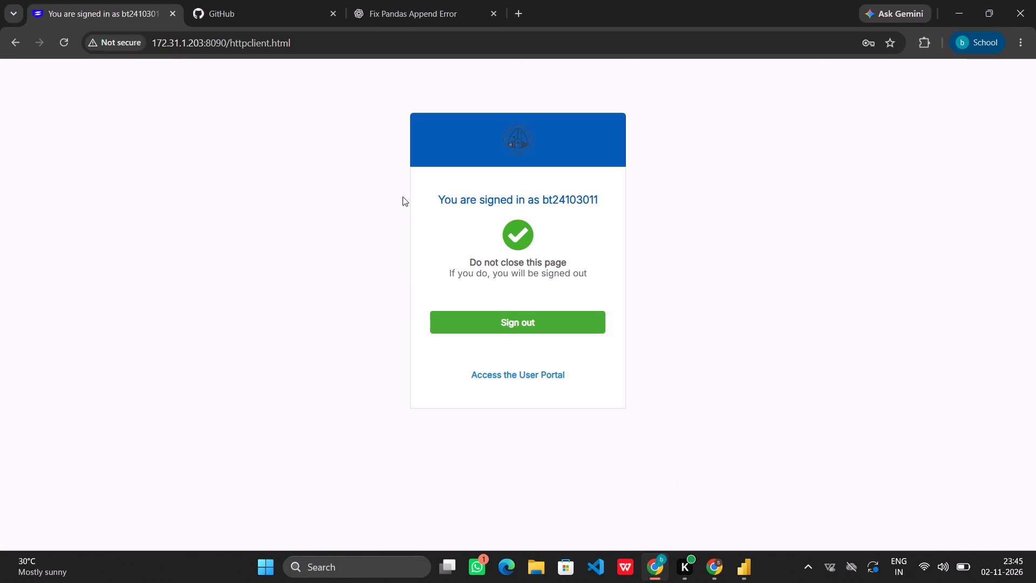
click(380, 0)
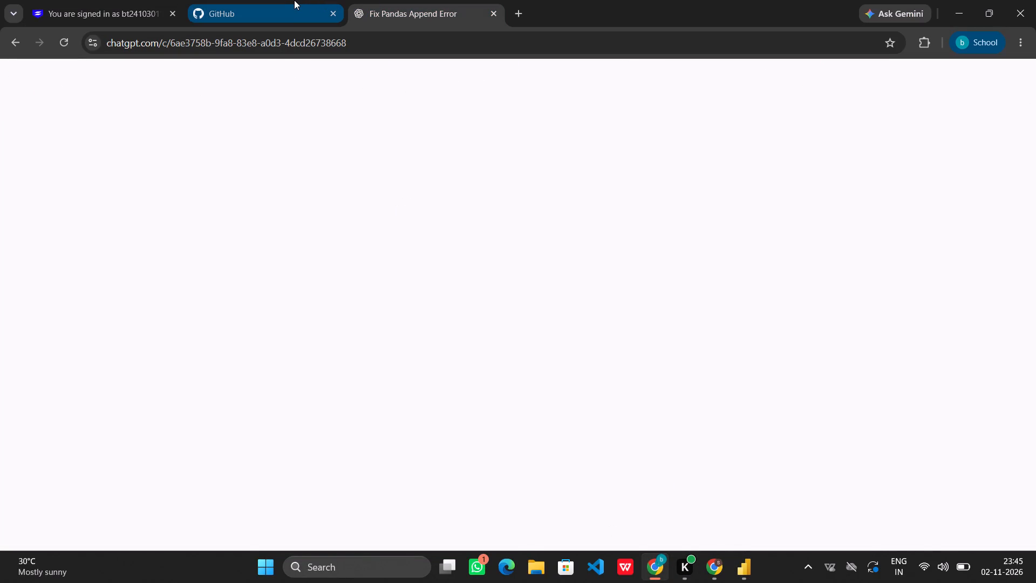
click(294, 0)
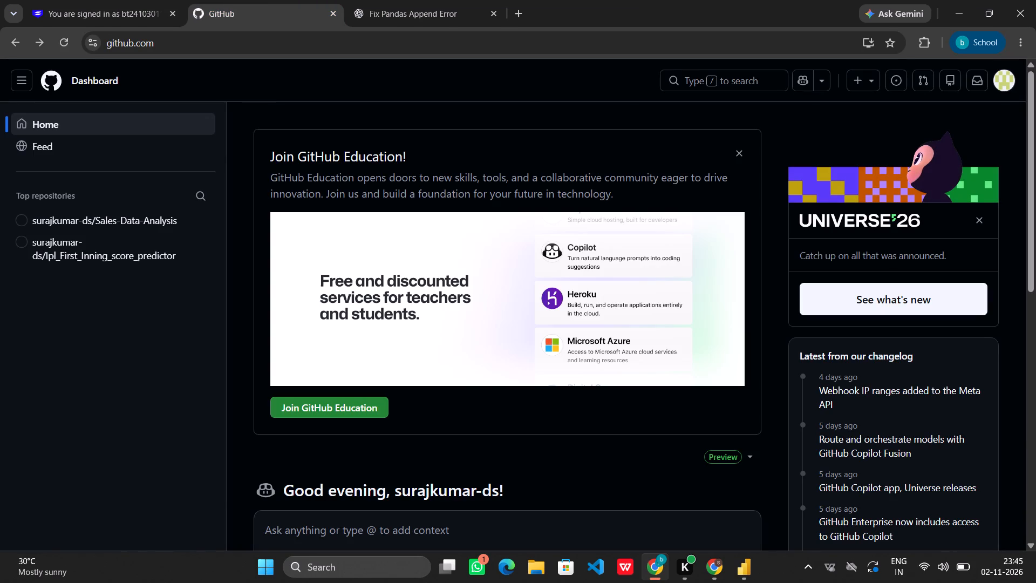
scroll(321, 153, down, 1)
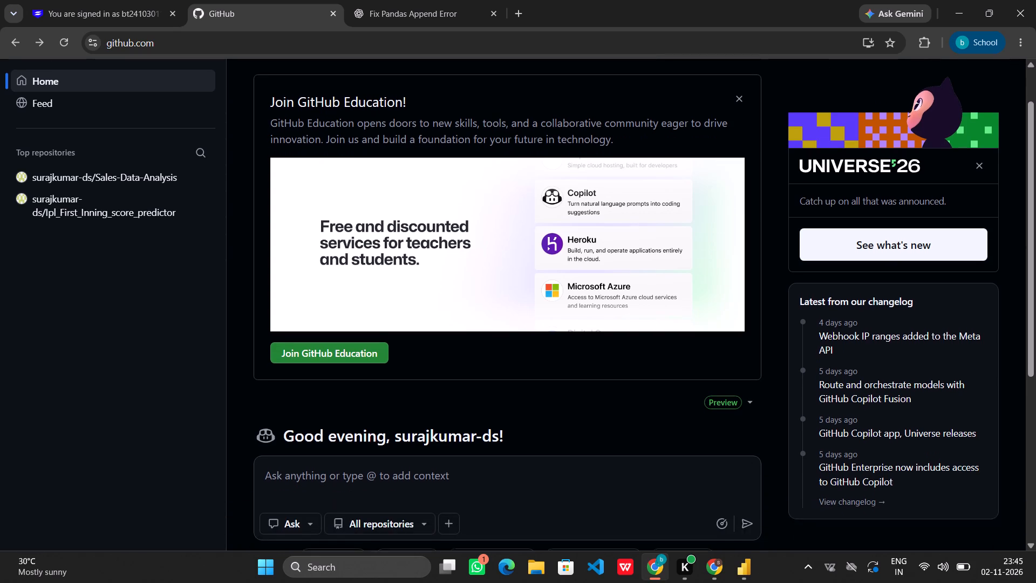
click(111, 213)
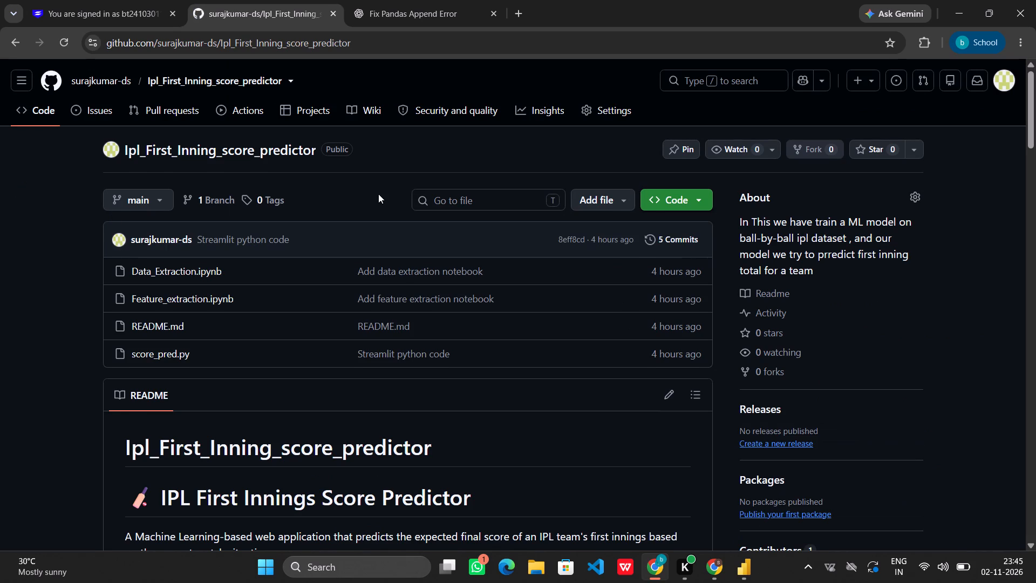
scroll(378, 194, down, 1)
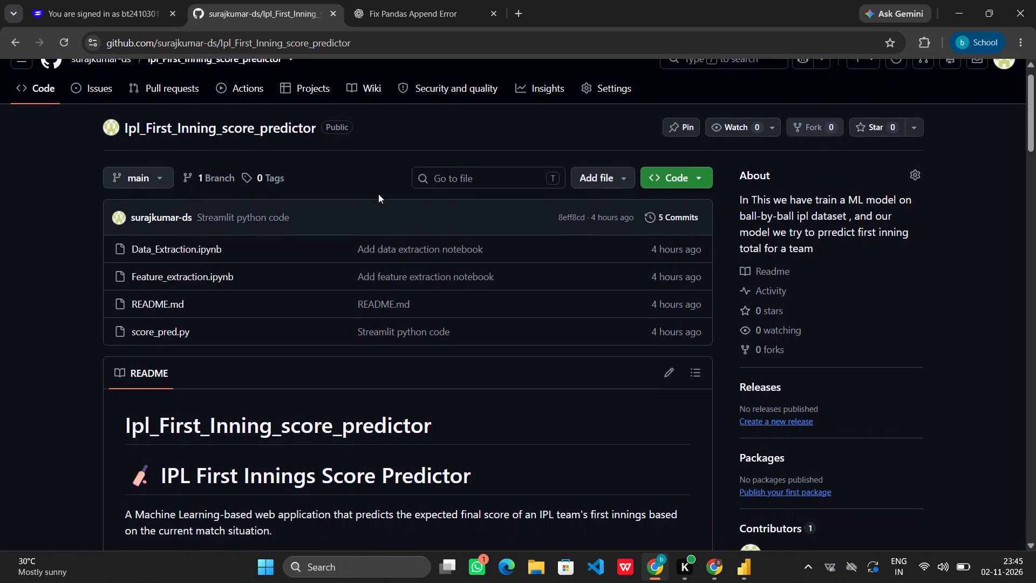
scroll(378, 194, down, 1)
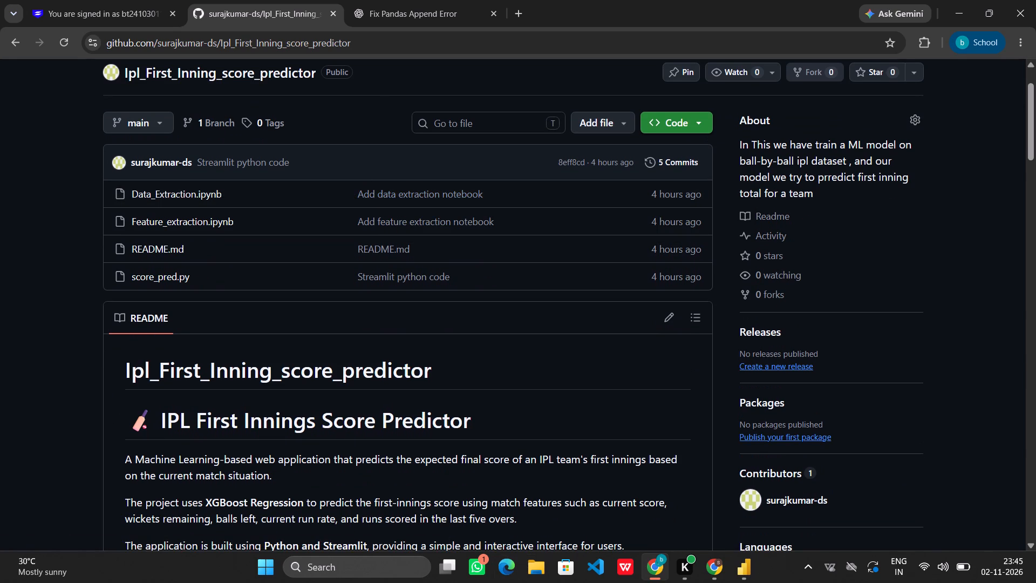
Launch PyCharm from the installed developer tools.
click(262, 562)
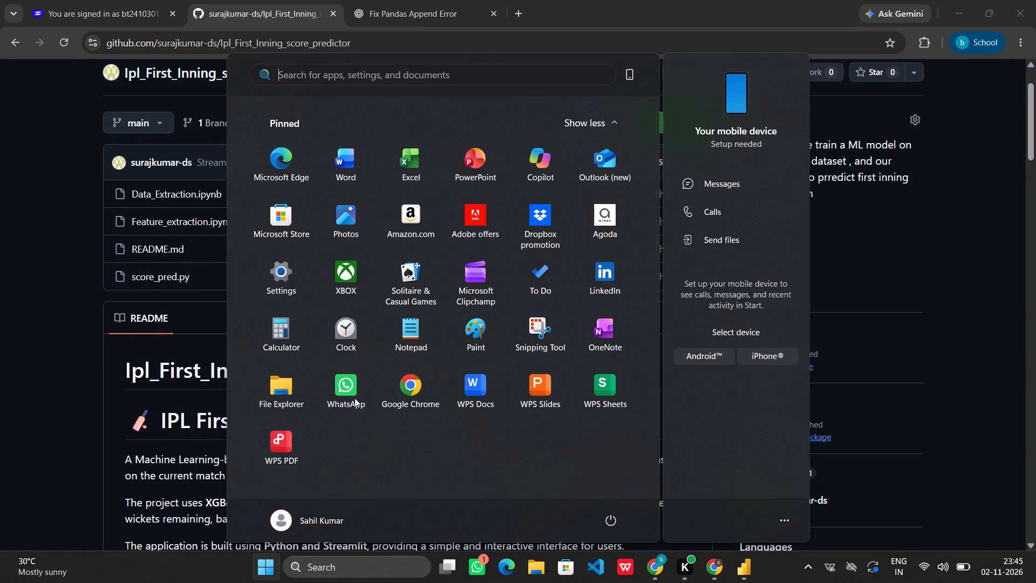
scroll(408, 398, down, 6)
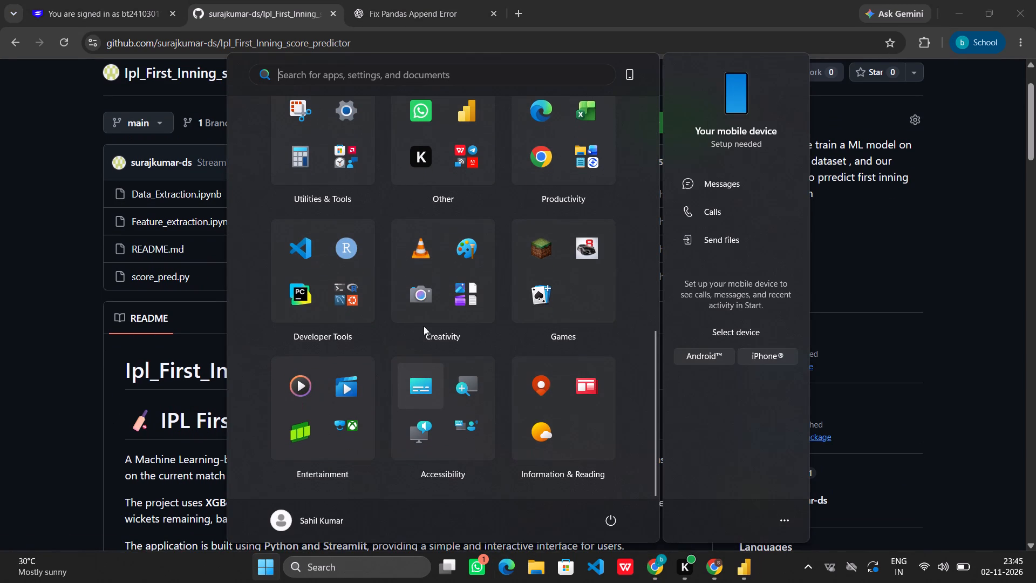
click(304, 299)
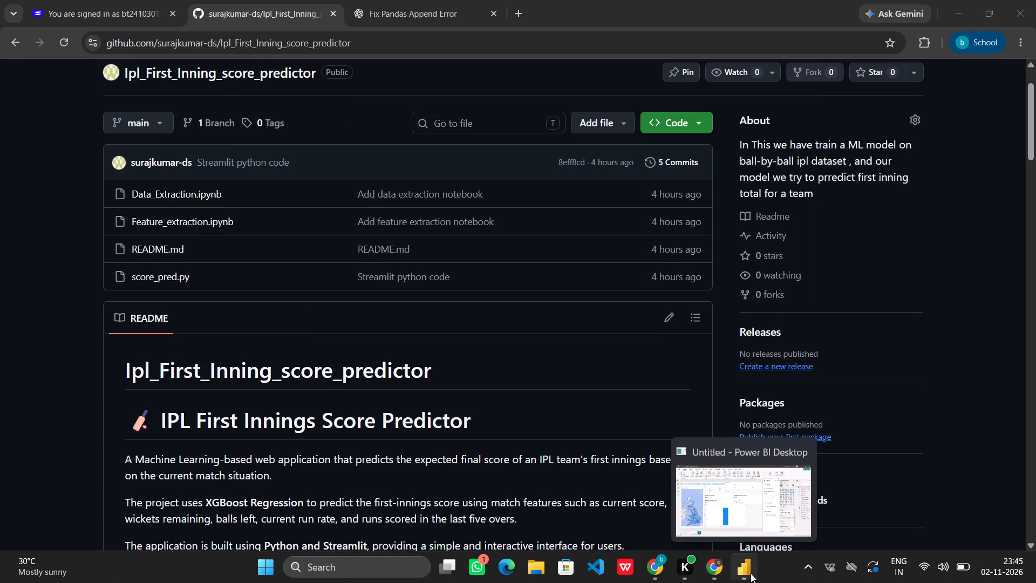
Switch back to Power BI Desktop and assign the Custom weekday-name field to the X-axis of the casualties column chart.
click(745, 524)
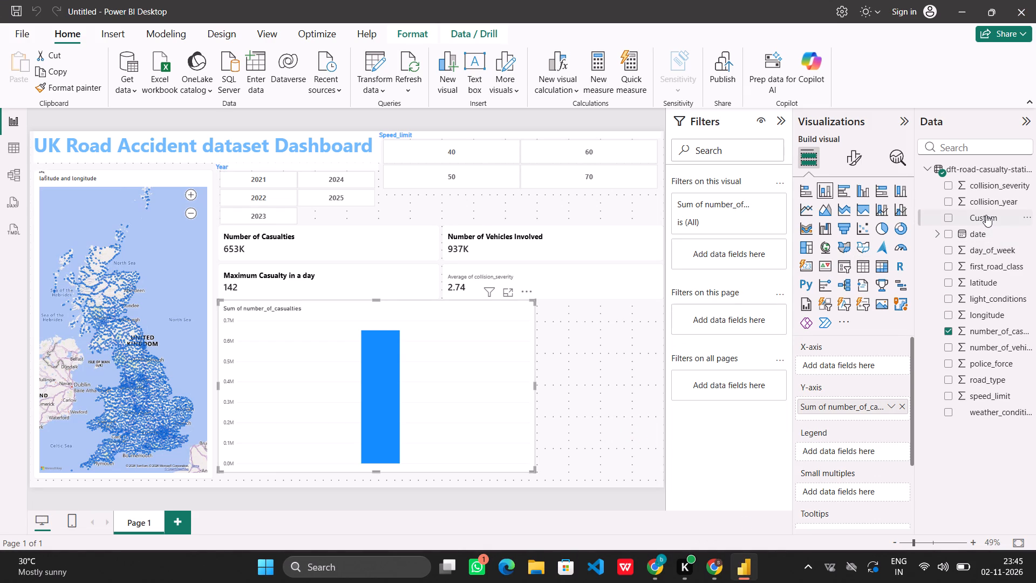
drag(986, 215, 856, 361)
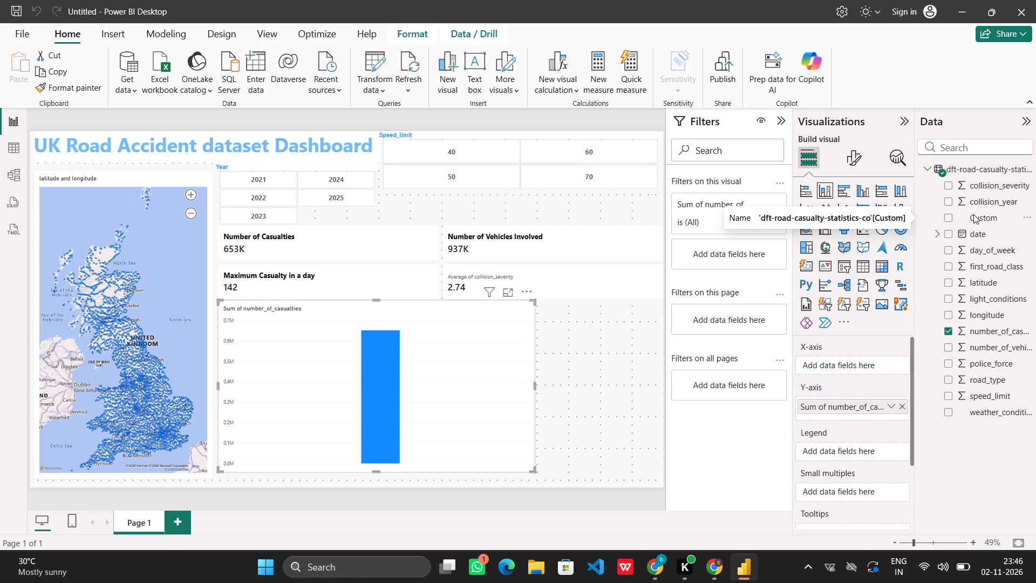
drag(974, 216, 948, 240)
click(921, 214)
drag(991, 215, 866, 338)
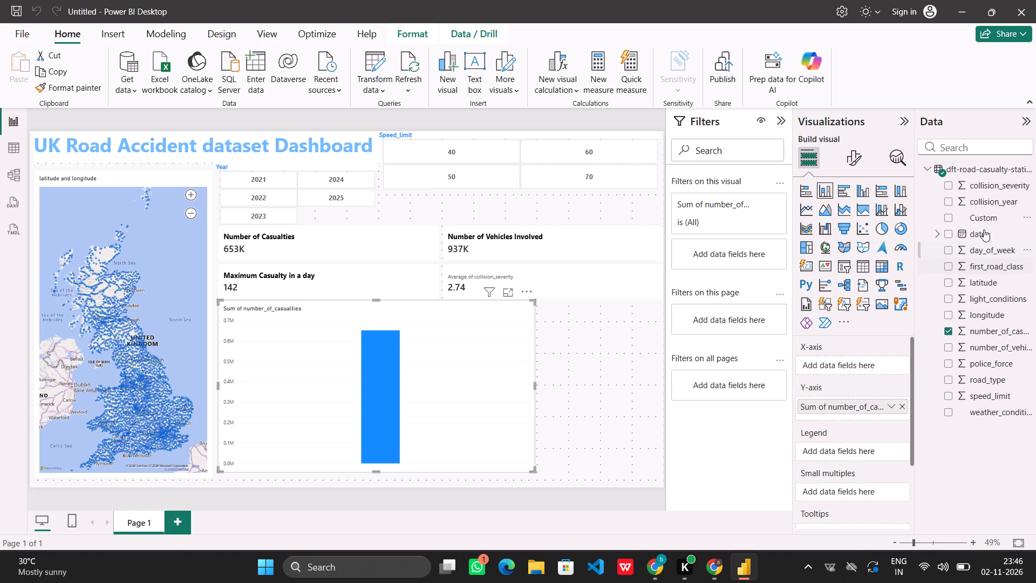
click(953, 215)
drag(988, 216, 865, 362)
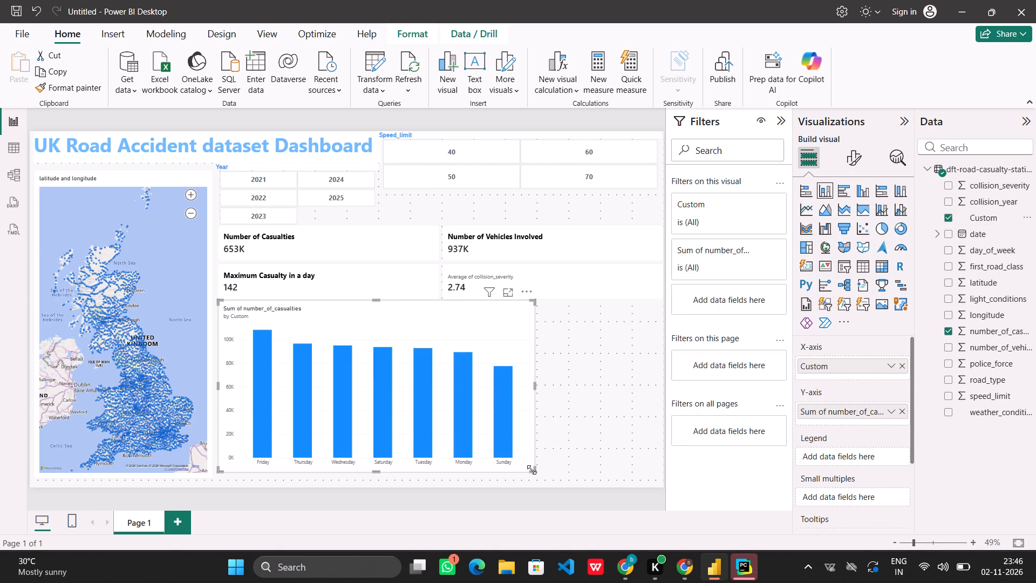
Widen the casualties-by-weekday column chart on the report page, making it slightly taller as well.
drag(531, 470, 568, 473)
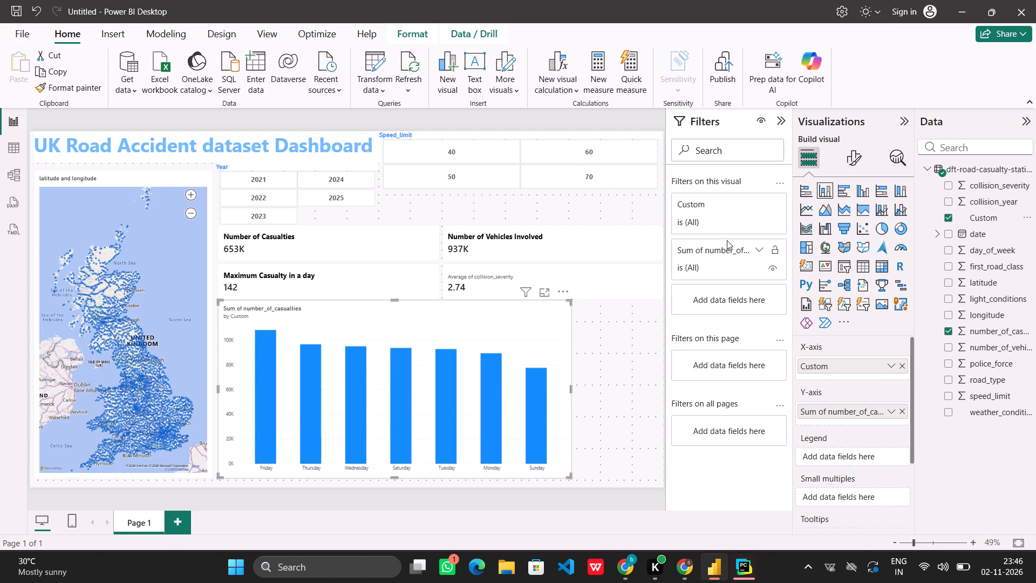
Examine the filter options for the Custom field on the casualties chart.
click(752, 208)
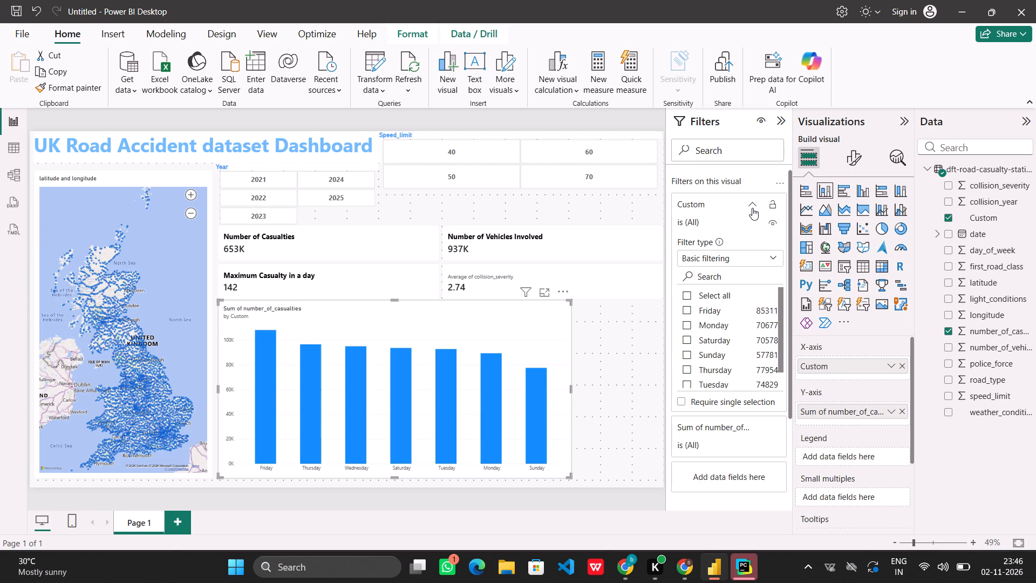
click(752, 208)
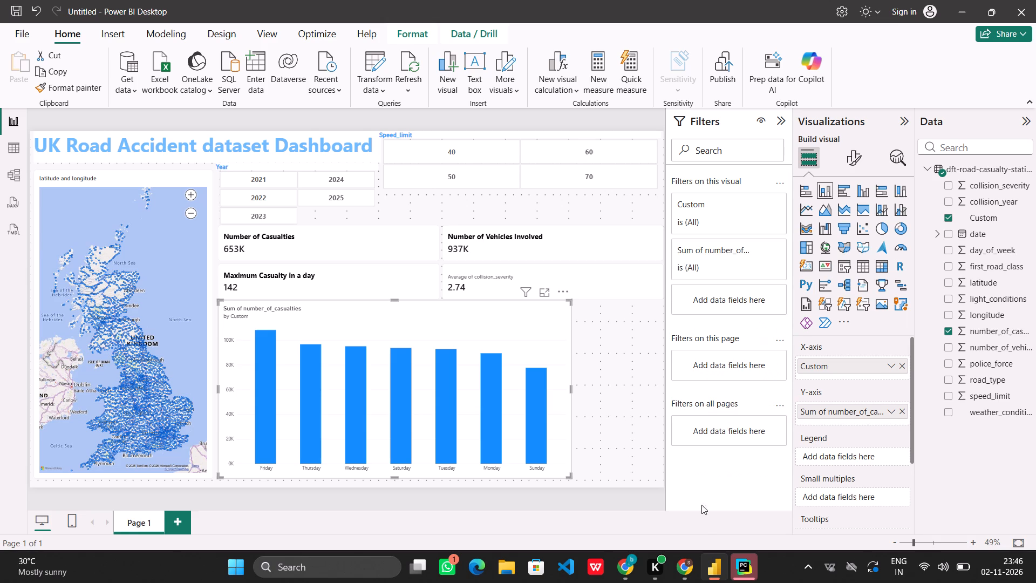
Switch to PyCharm and maximize the project window with score_pred.py open.
click(738, 567)
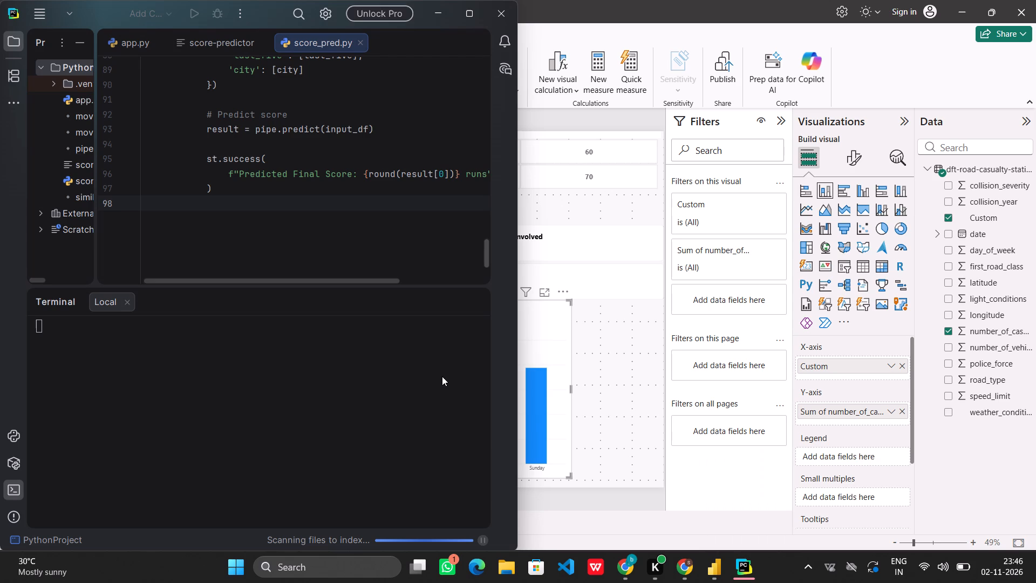
click(469, 5)
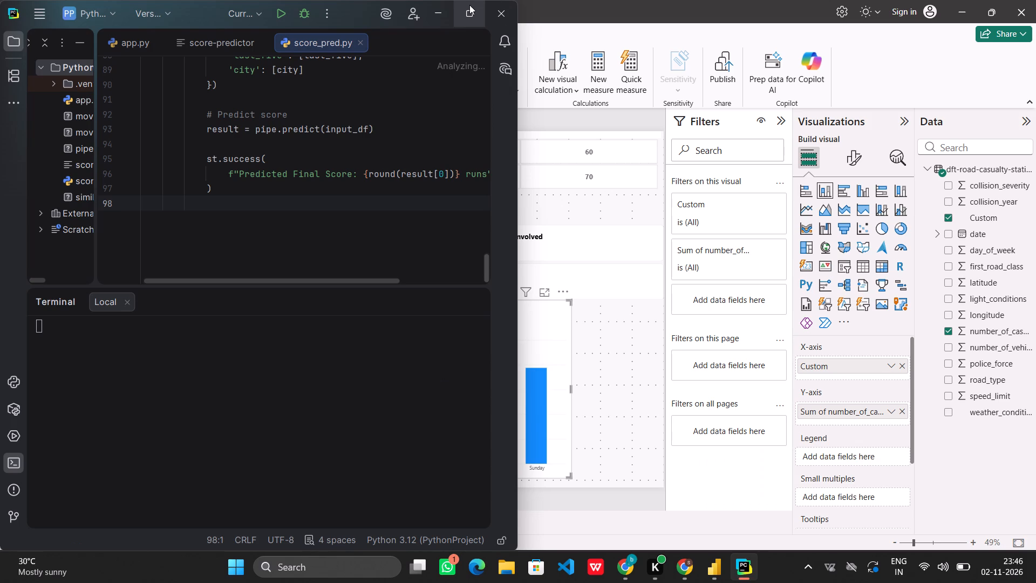